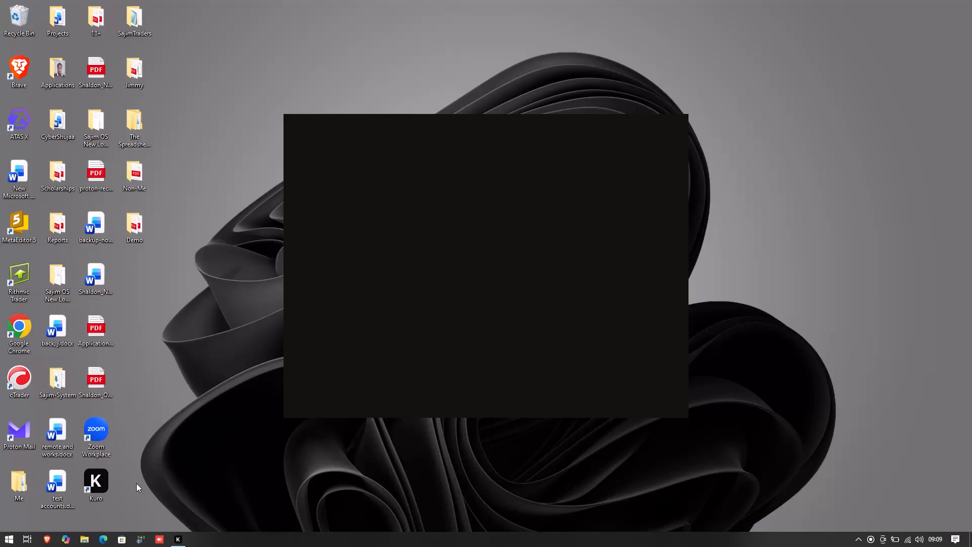
Launch Google Chrome and open a browsing window with the Sammy profile.
{"action": "triple_click", "coordinate": [10, 335]}
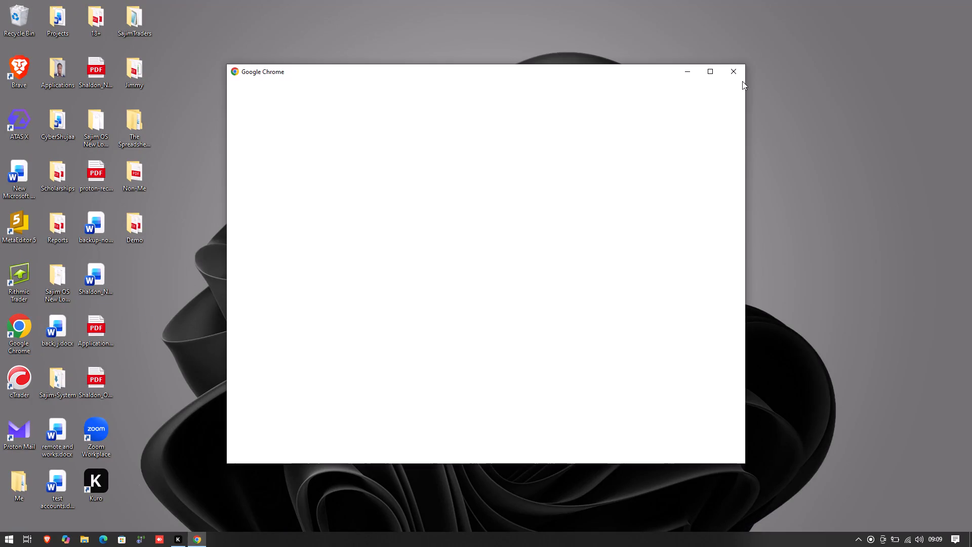
{"action": "left_click", "coordinate": [714, 76]}
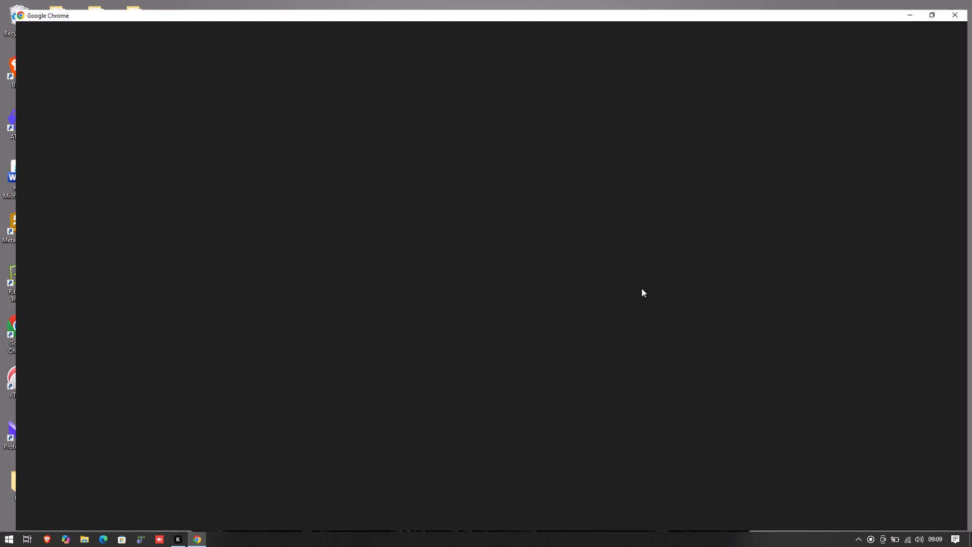
{"action": "left_click", "coordinate": [937, 3]}
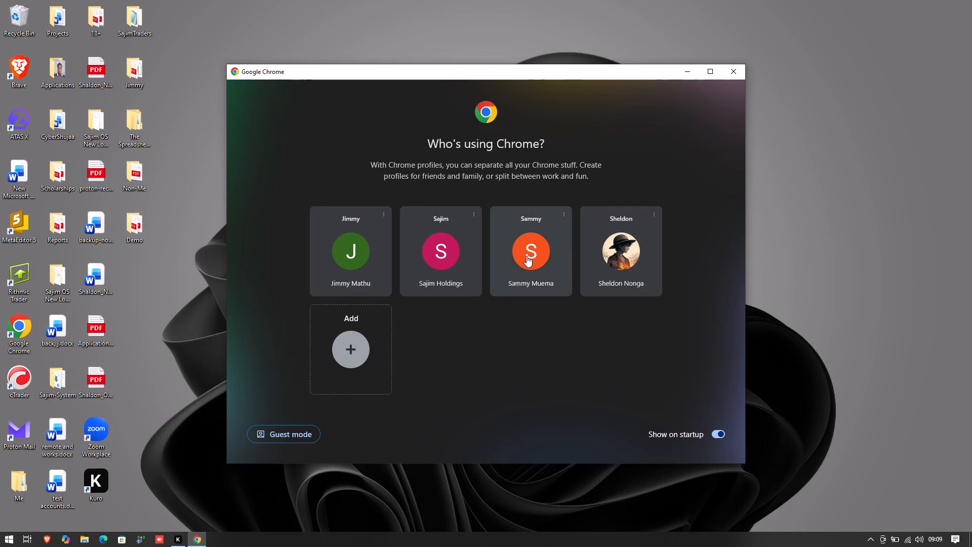
{"action": "triple_click", "coordinate": [526, 256]}
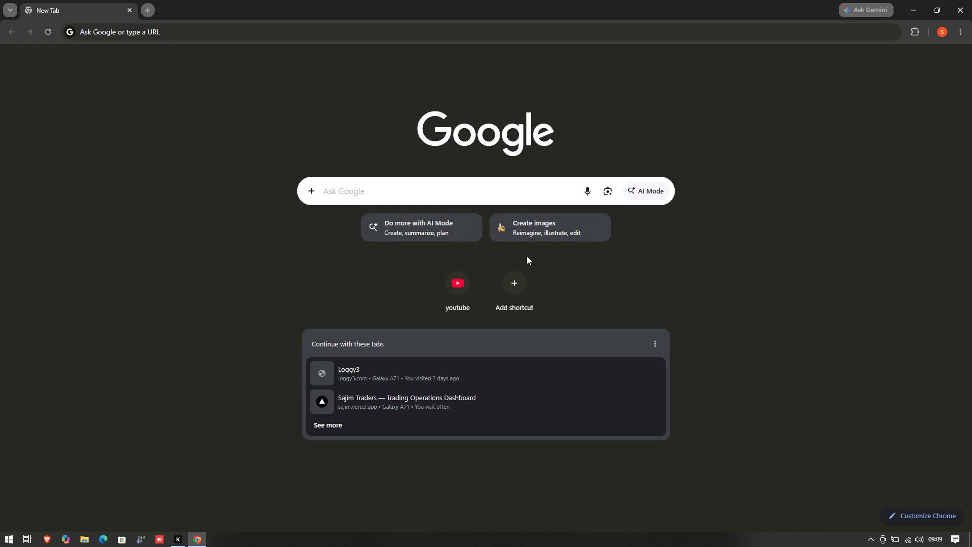
Search Google for "trading view" and open the TradingView — Track All Markets website from the results.
{"action": "left_click", "coordinate": [443, 196]}
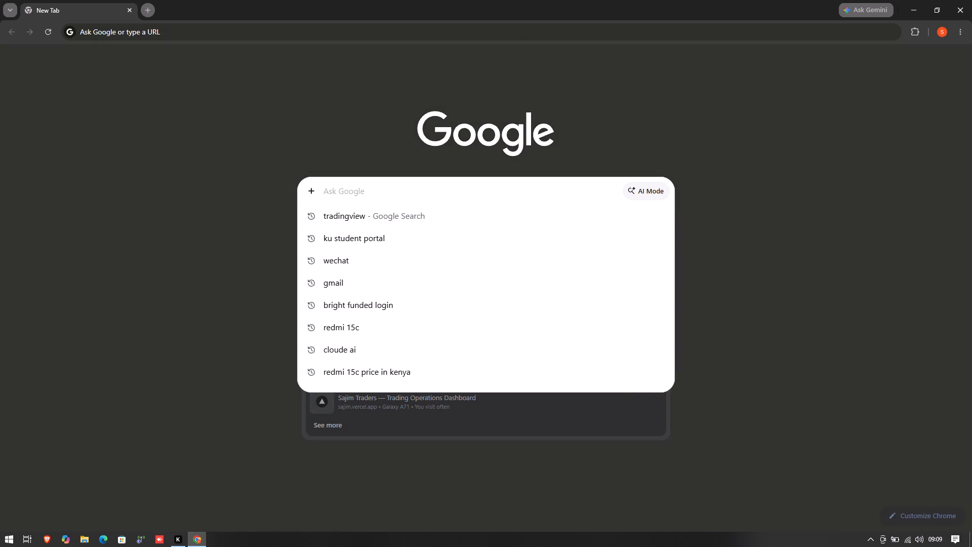
{"action": "type", "text": "tra"}
{"action": "key", "text": "Return"}
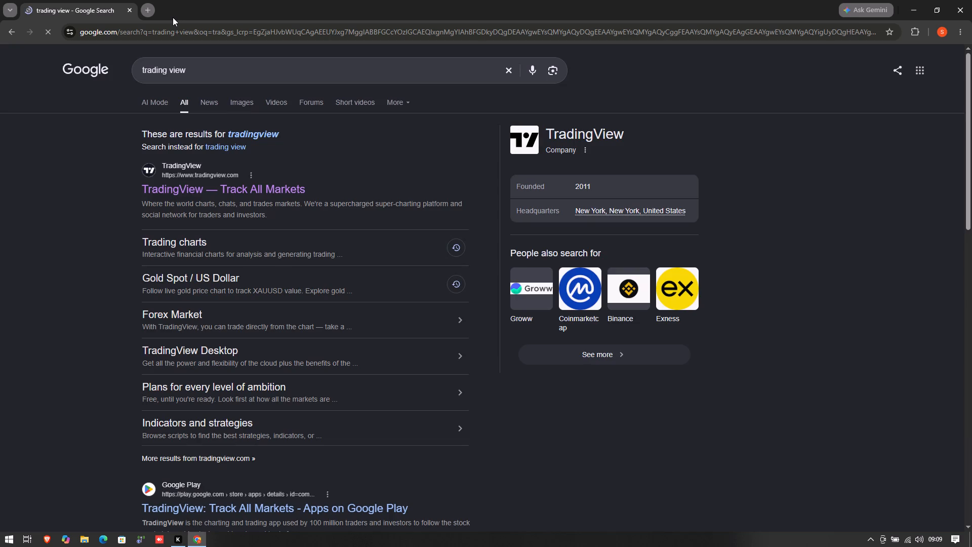
{"action": "double_click", "coordinate": [189, 187]}
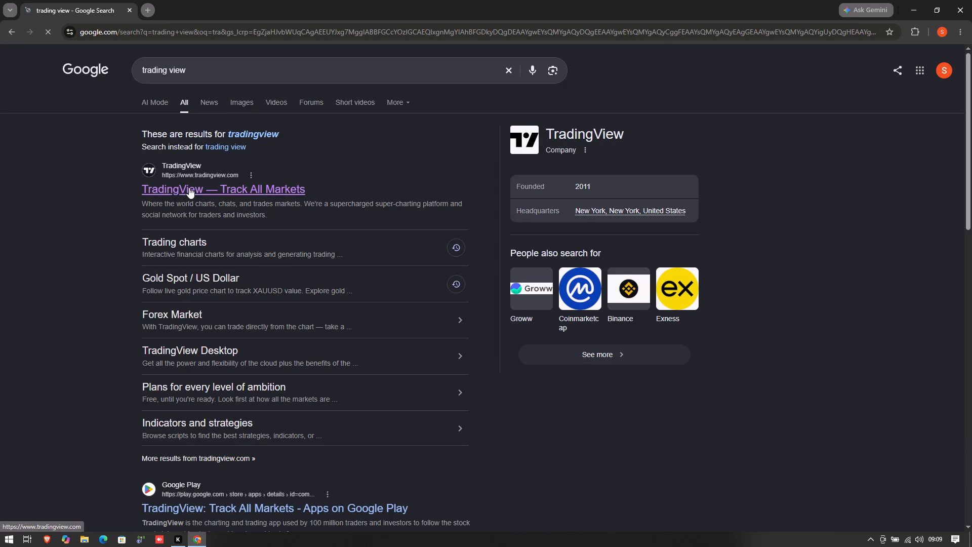
{"action": "left_click_drag", "start_coordinate": [189, 187], "coordinate": [150, 61]}
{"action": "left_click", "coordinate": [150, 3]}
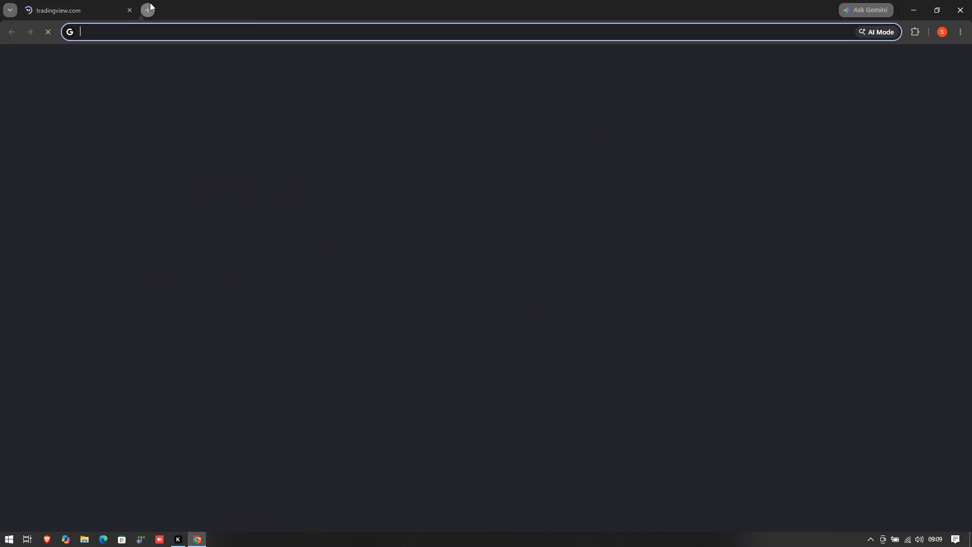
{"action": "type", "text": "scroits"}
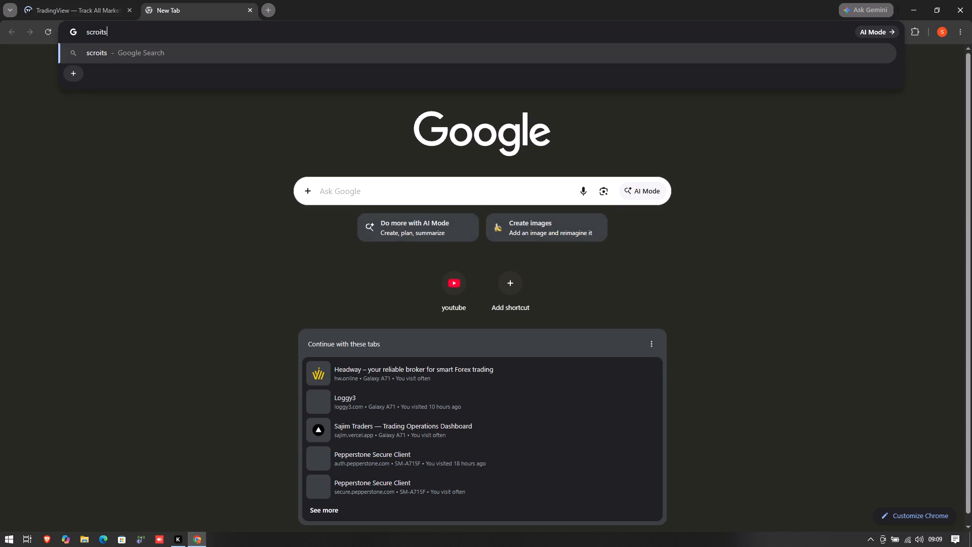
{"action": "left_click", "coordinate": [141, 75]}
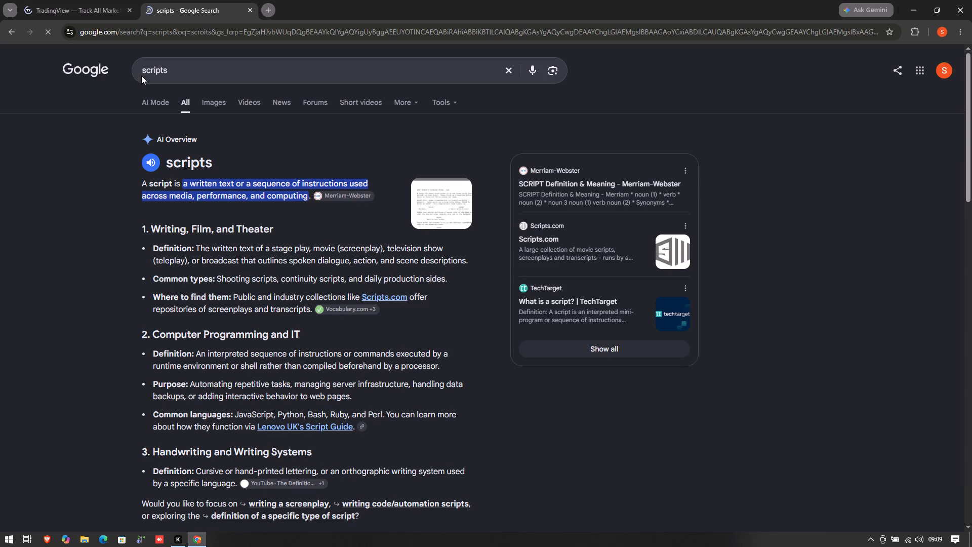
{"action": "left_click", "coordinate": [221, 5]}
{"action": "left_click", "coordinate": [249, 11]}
Open the Sajim Traders Execution Desk web app in a new tab alongside TradingView.
{"action": "left_click", "coordinate": [148, 11]}
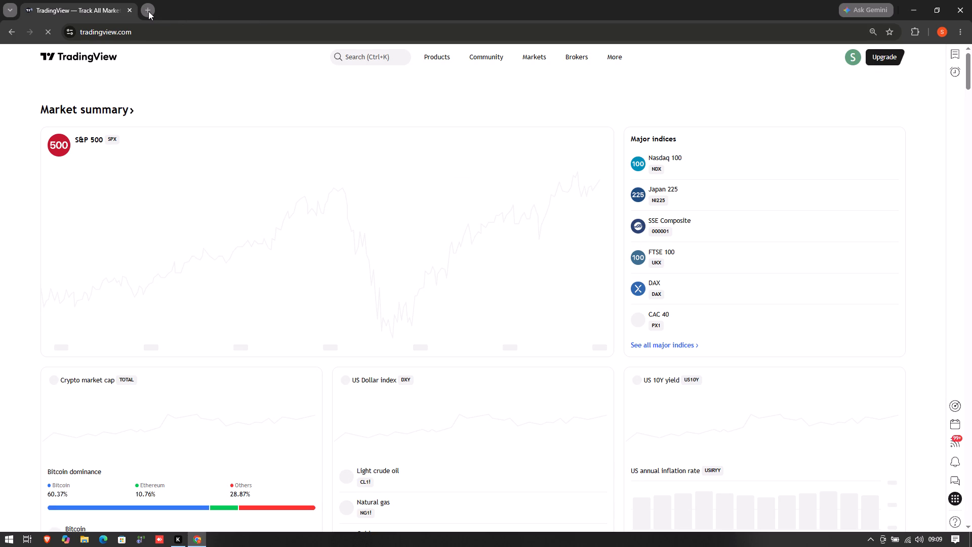
{"action": "key", "text": "s"}
{"action": "key", "text": "c"}
{"action": "key", "text": "Return"}
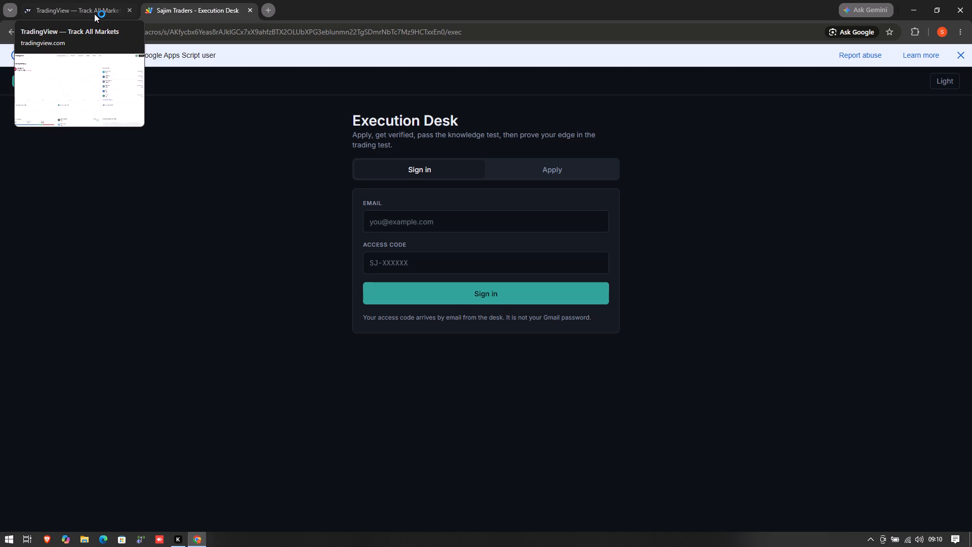
Fill in the email field of the Execution Desk sign-in form with the saved account email address.
{"action": "key", "text": "Return"}
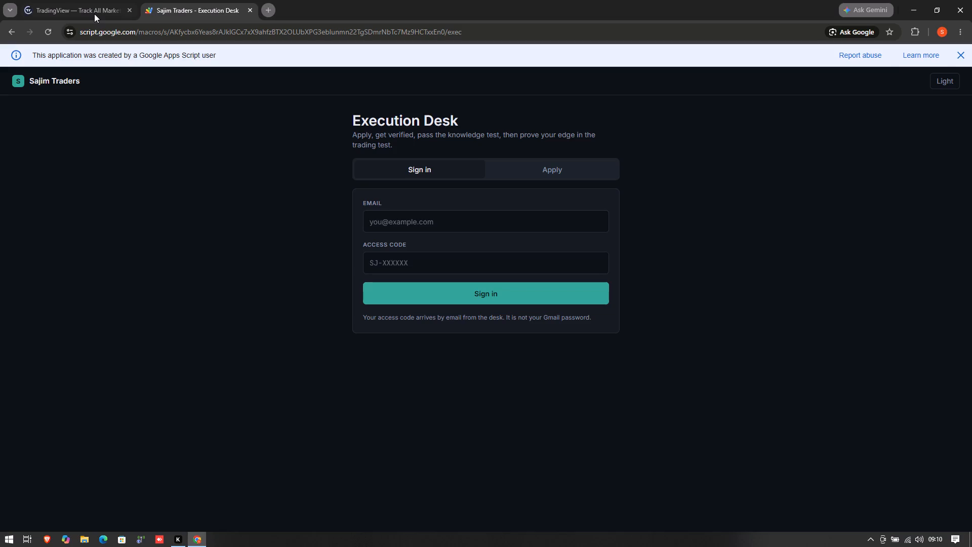
{"action": "left_click", "coordinate": [394, 221]}
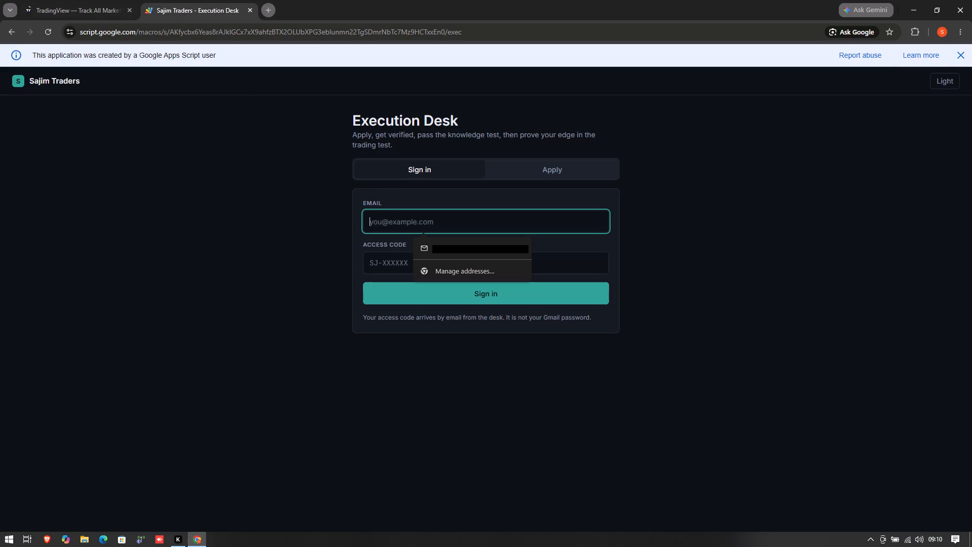
{"action": "left_click", "coordinate": [432, 248]}
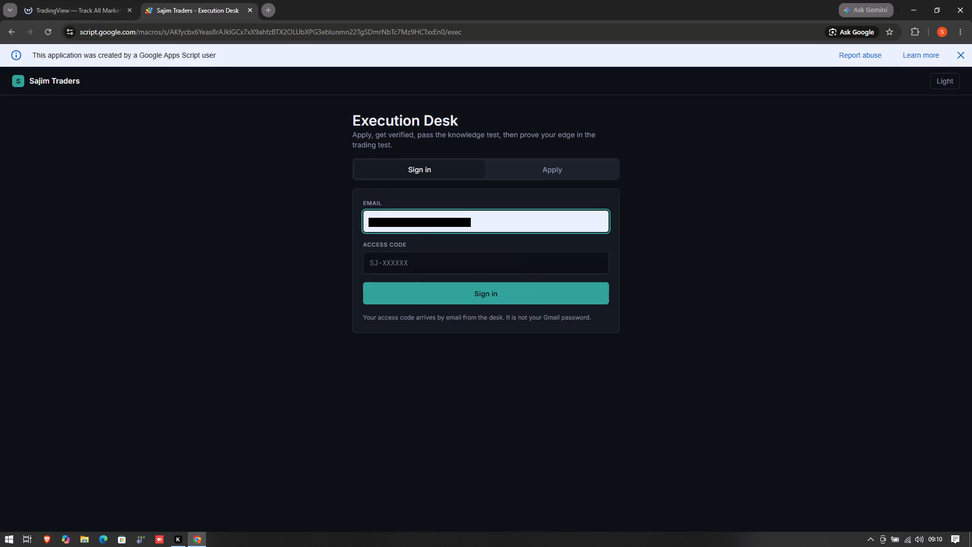
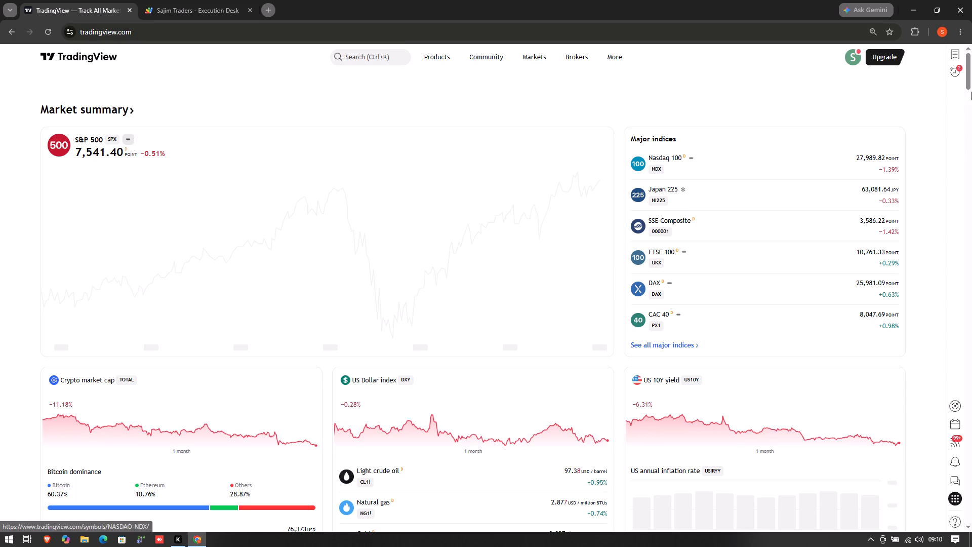
Open the watchlist beside the TradingView market summary page.
{"action": "left_click_drag", "start_coordinate": [971, 80], "coordinate": [970, 29]}
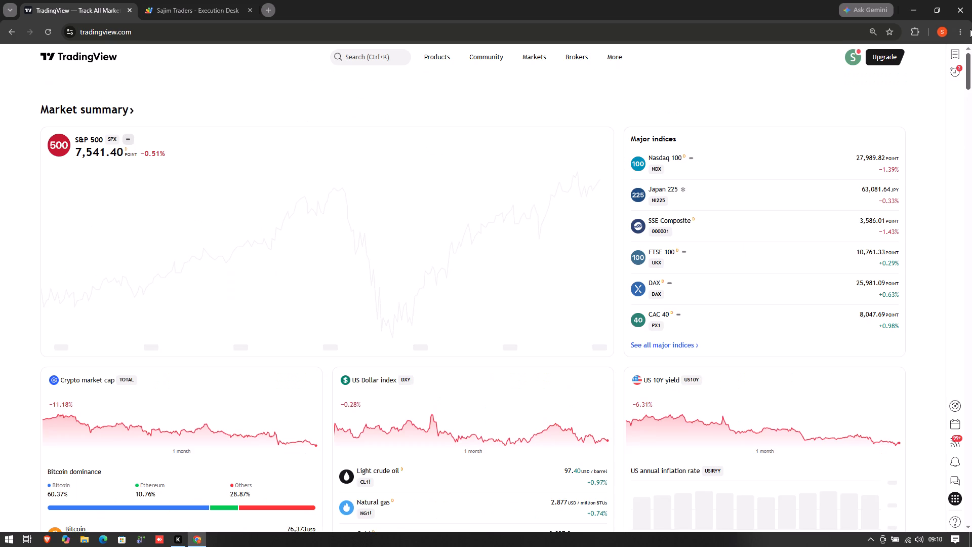
{"action": "left_click", "coordinate": [953, 55]}
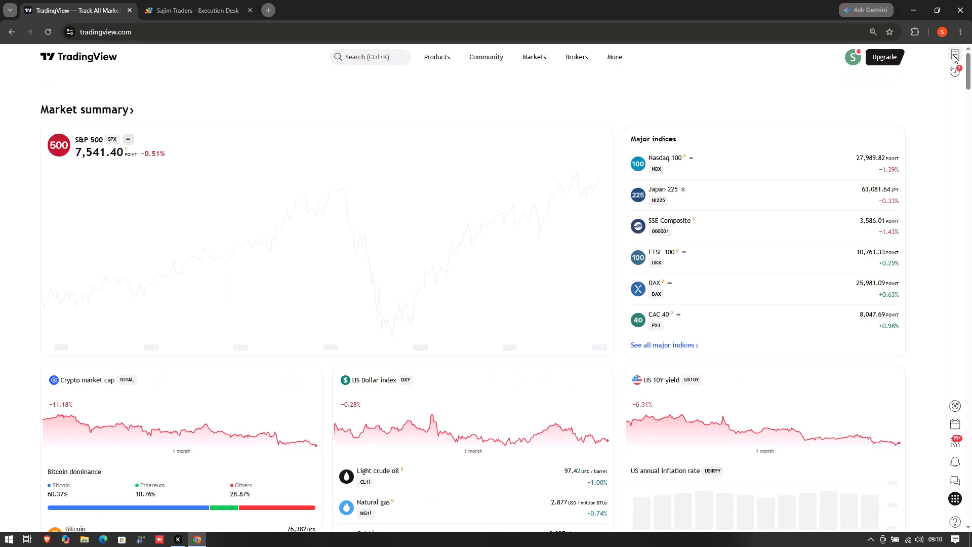
{"action": "double_click", "coordinate": [953, 55]}
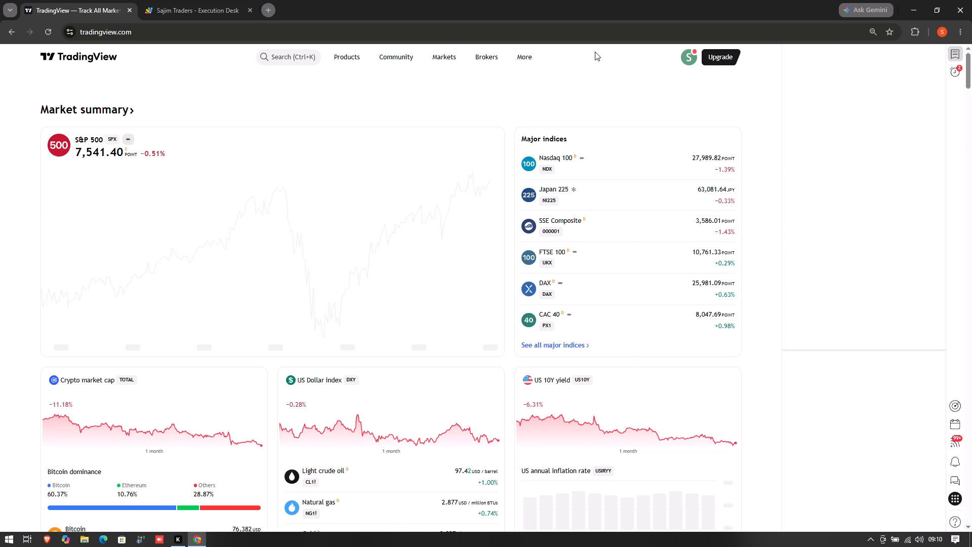
Switch to the Sajim Traders Execution Desk and check the trader's progress stages and withdrawal stage.
{"action": "left_click", "coordinate": [224, 0]}
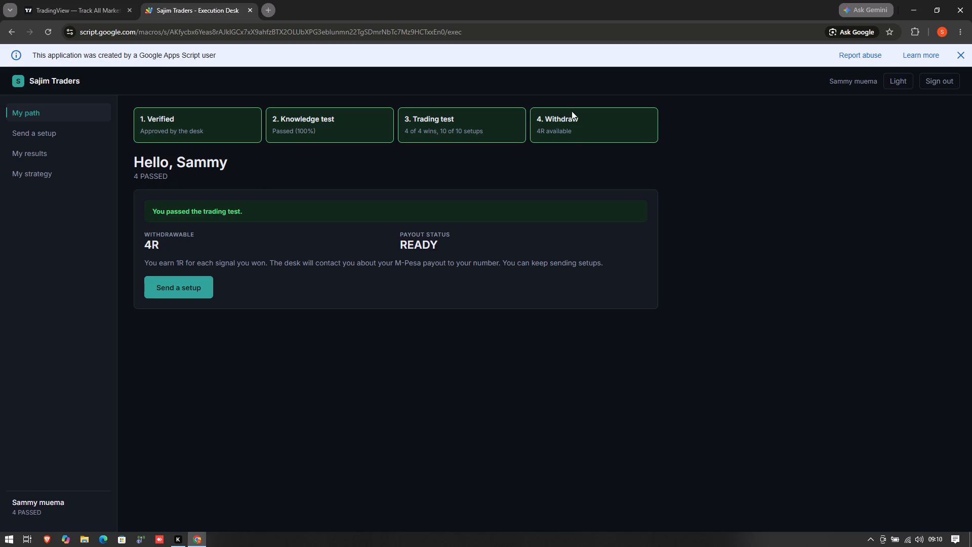
{"action": "left_click", "coordinate": [574, 132]}
Return to TradingView and open the full chart for GBPUSD from the watchlist.
{"action": "left_click", "coordinate": [80, 1]}
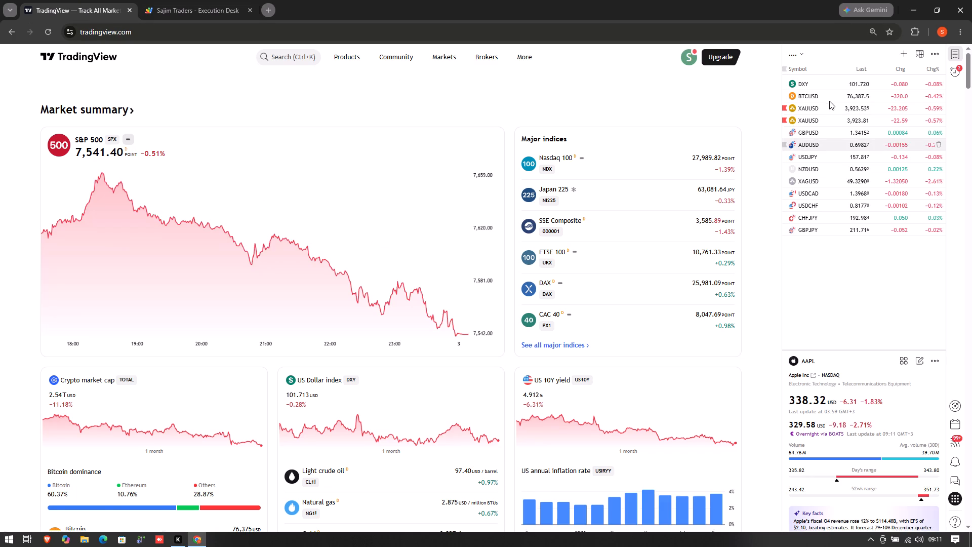
{"action": "triple_click", "coordinate": [827, 132]}
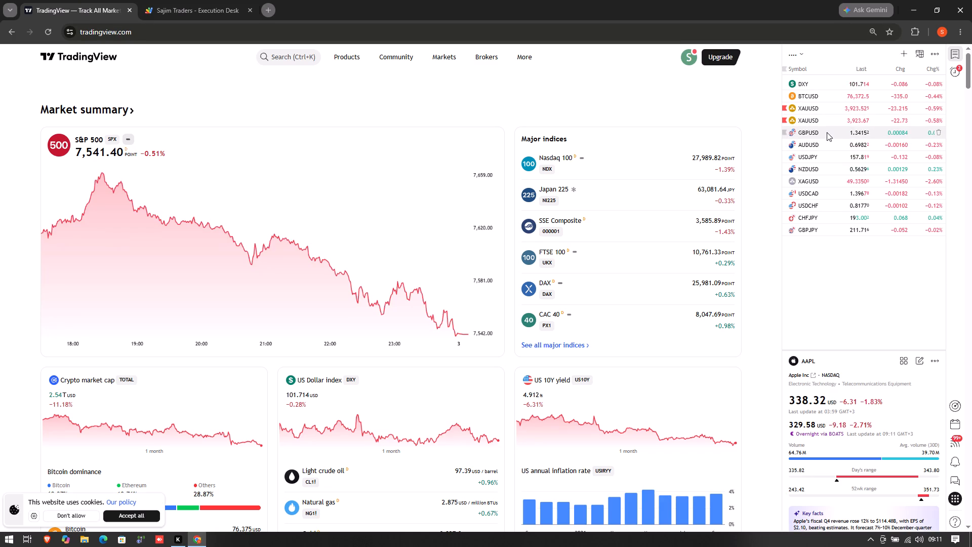
{"action": "triple_click", "coordinate": [827, 132]}
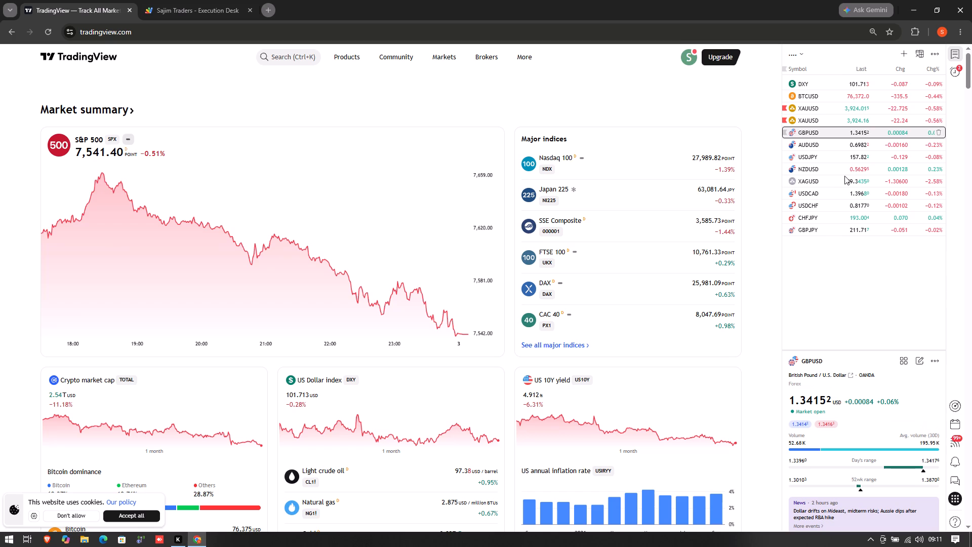
{"action": "double_click", "coordinate": [835, 135]}
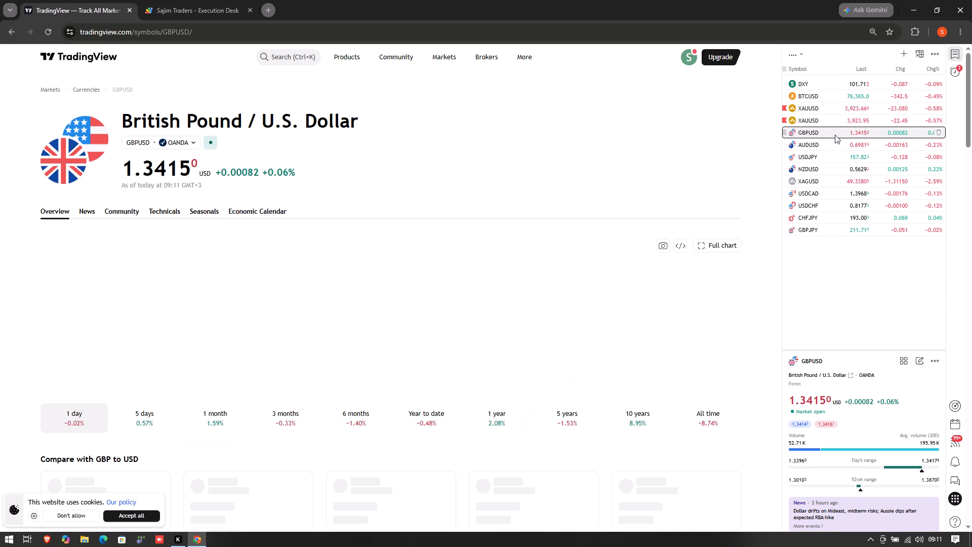
{"action": "left_click", "coordinate": [715, 243]}
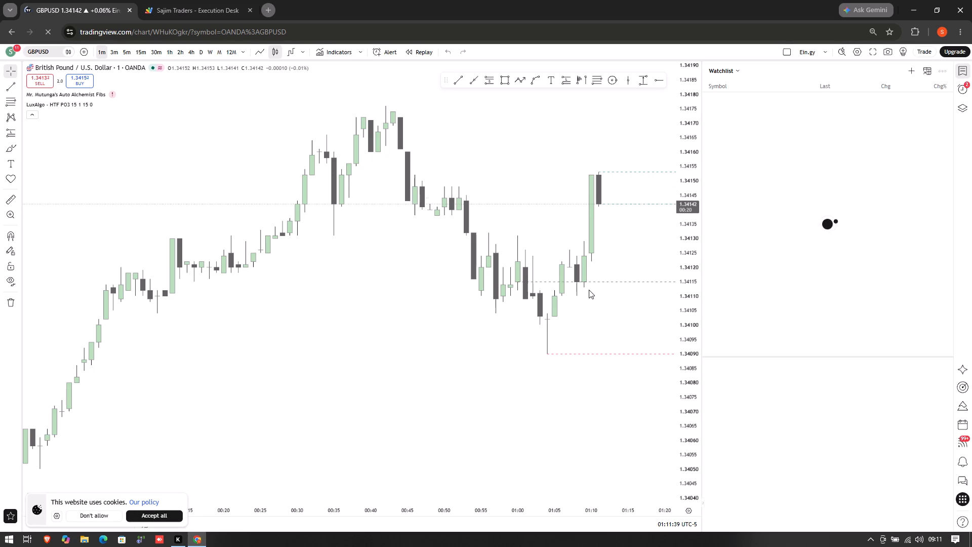
Set the GBPUSD chart to the 1-hour timeframe.
{"action": "left_click_drag", "start_coordinate": [423, 399], "coordinate": [364, 387]}
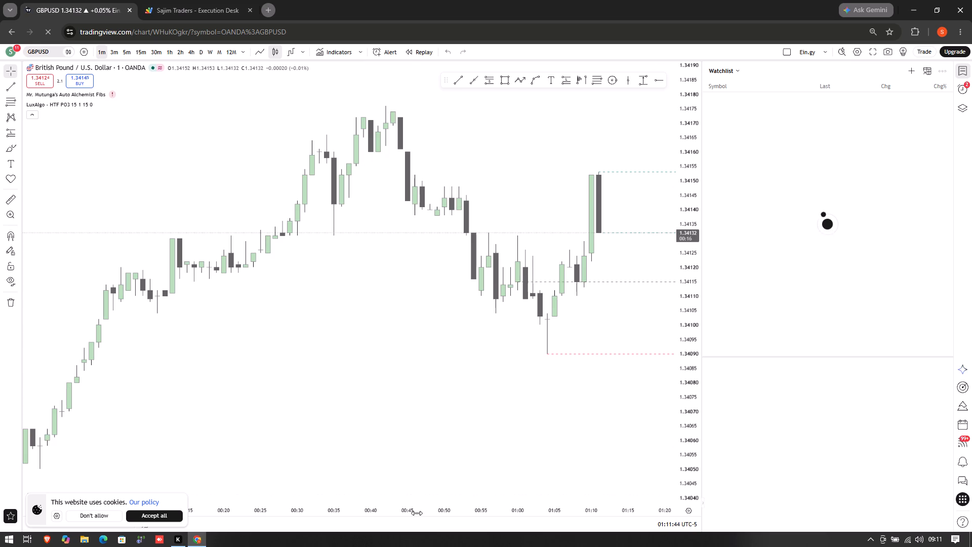
{"action": "left_click_drag", "start_coordinate": [417, 513], "coordinate": [520, 507]}
{"action": "left_click_drag", "start_coordinate": [619, 311], "coordinate": [550, 340]}
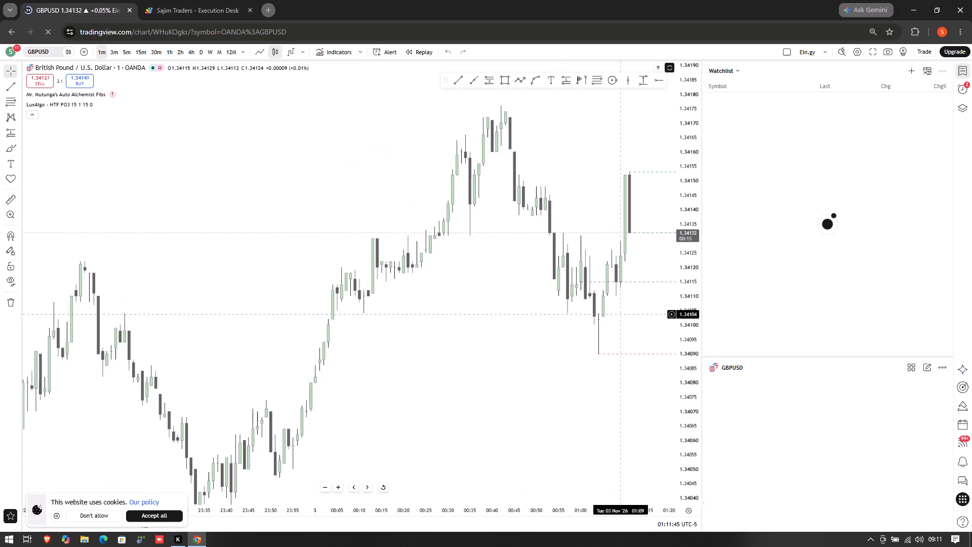
{"action": "left_click_drag", "start_coordinate": [550, 340], "coordinate": [531, 345]}
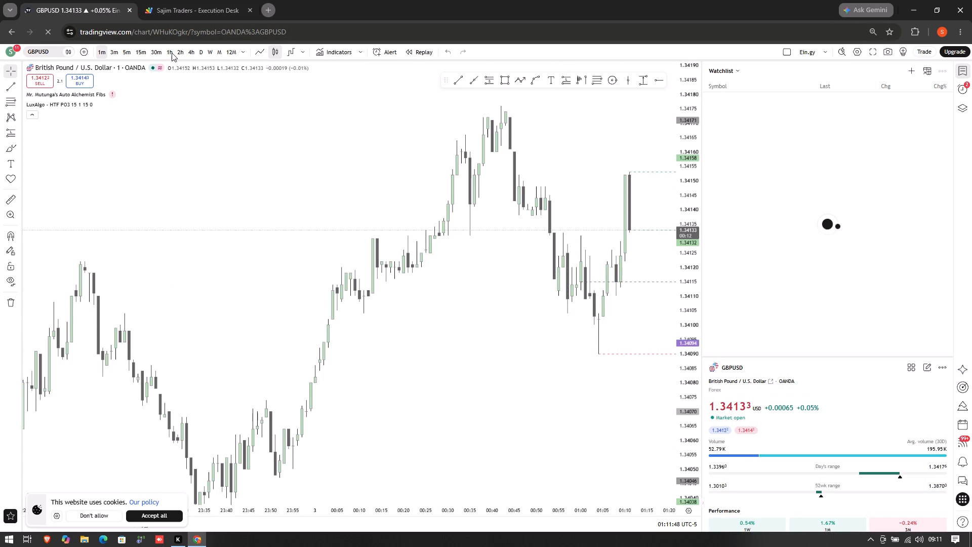
{"action": "double_click", "coordinate": [168, 53]}
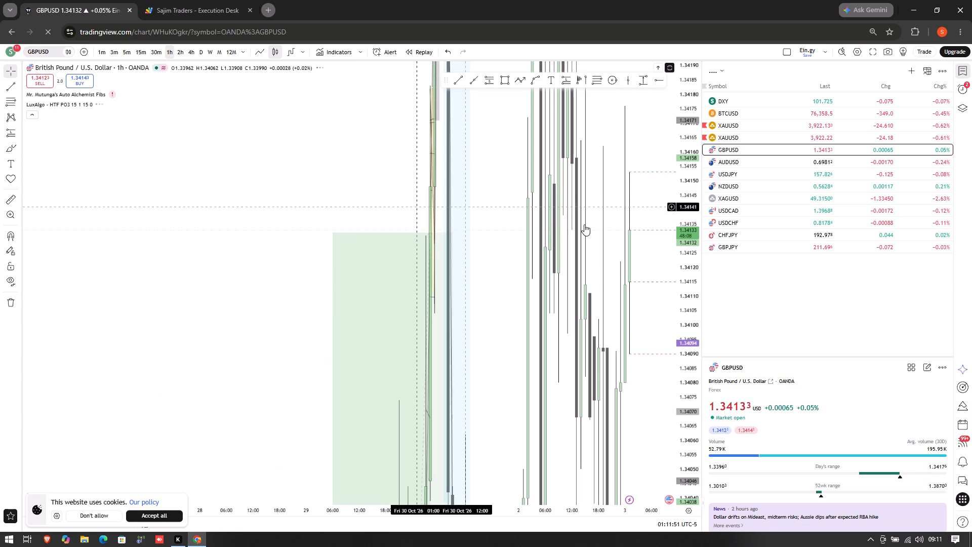
Examine GBPUSD's 1-hour price action from 30 October to 3 November, framing the latest swing highs and lows.
{"action": "left_click_drag", "start_coordinate": [684, 157], "coordinate": [708, 388]}
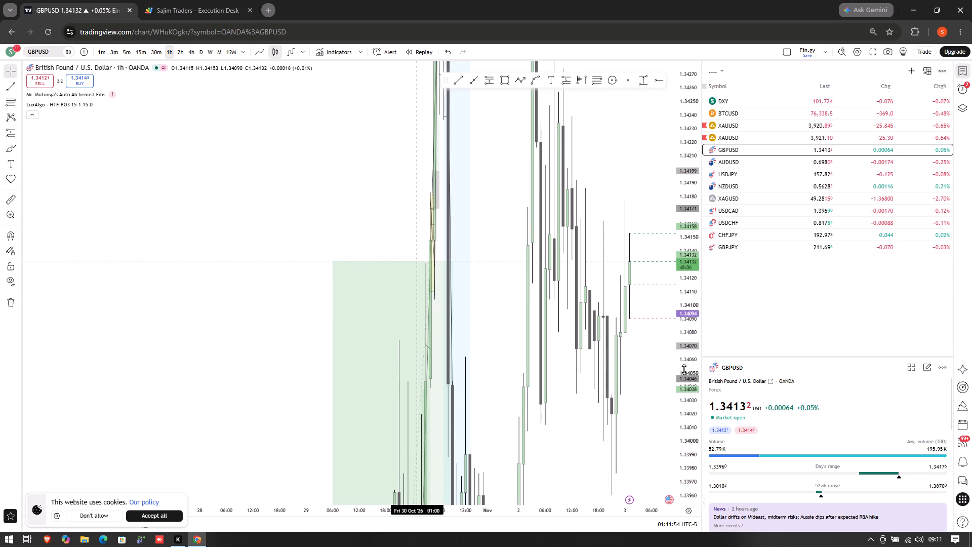
{"action": "left_click_drag", "start_coordinate": [631, 402], "coordinate": [558, 377]}
{"action": "key", "text": "ctrl+Up"}
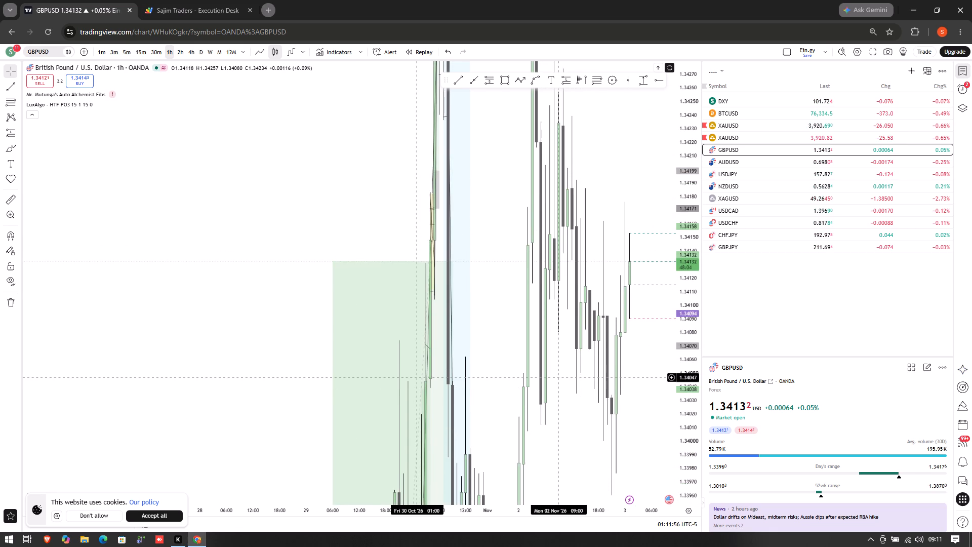
{"action": "key", "text": "ctrl+Up"}
{"action": "key", "text": "ctrl+Up"}
{"action": "left_click_drag", "start_coordinate": [609, 361], "coordinate": [541, 239]}
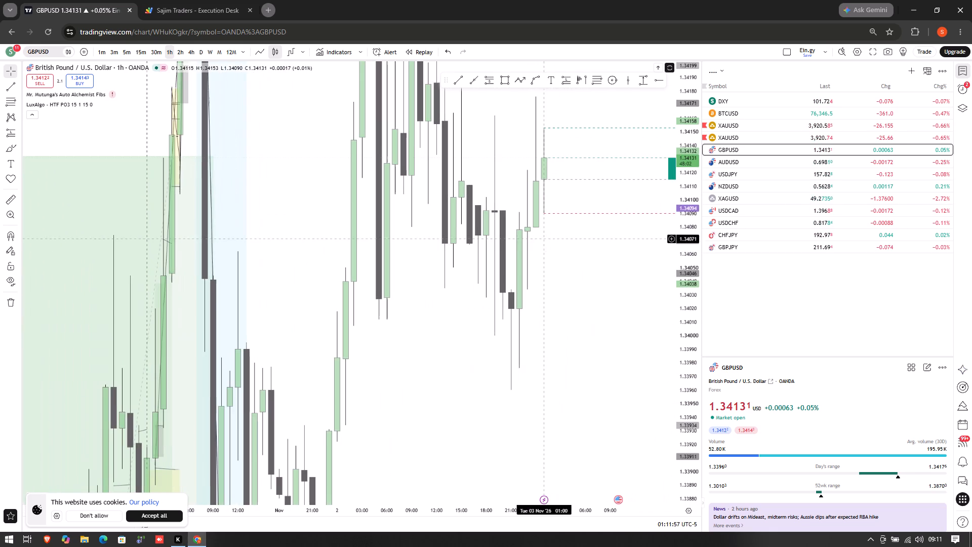
{"action": "left_click_drag", "start_coordinate": [686, 184], "coordinate": [662, 365]}
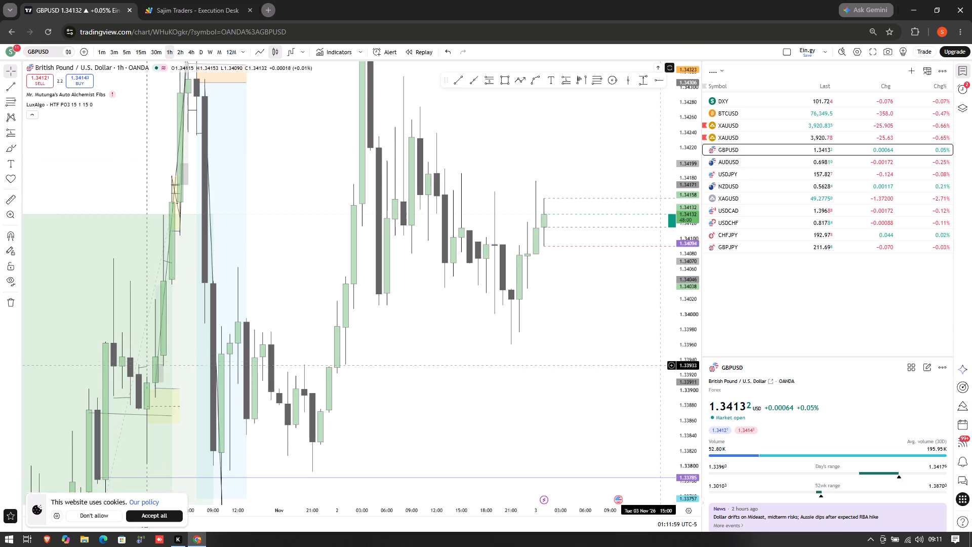
{"action": "left_click", "coordinate": [573, 311]}
{"action": "left_click_drag", "start_coordinate": [534, 335], "coordinate": [424, 332]}
{"action": "key", "text": "ctrl+Down"}
{"action": "key", "text": "ctrl+Down"}
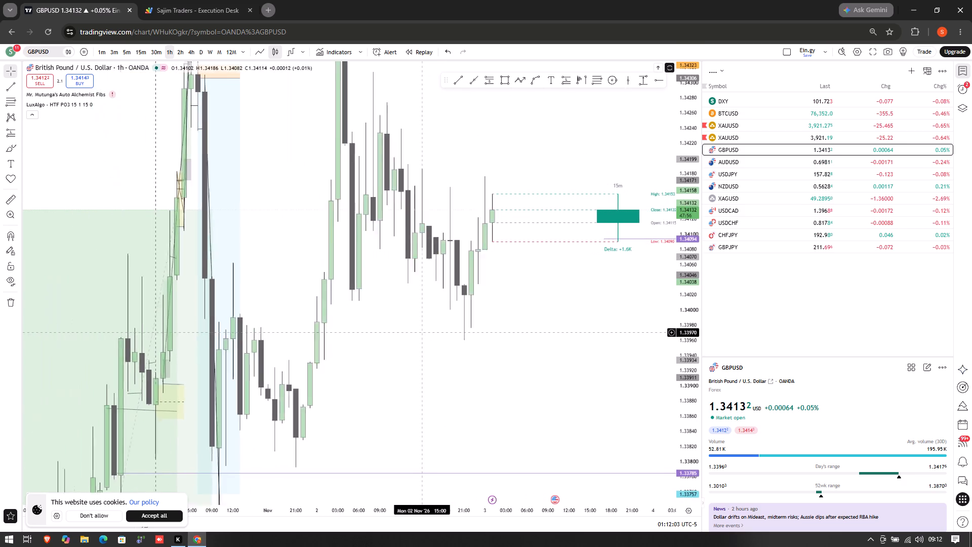
{"action": "left_click_drag", "start_coordinate": [592, 338], "coordinate": [544, 345]}
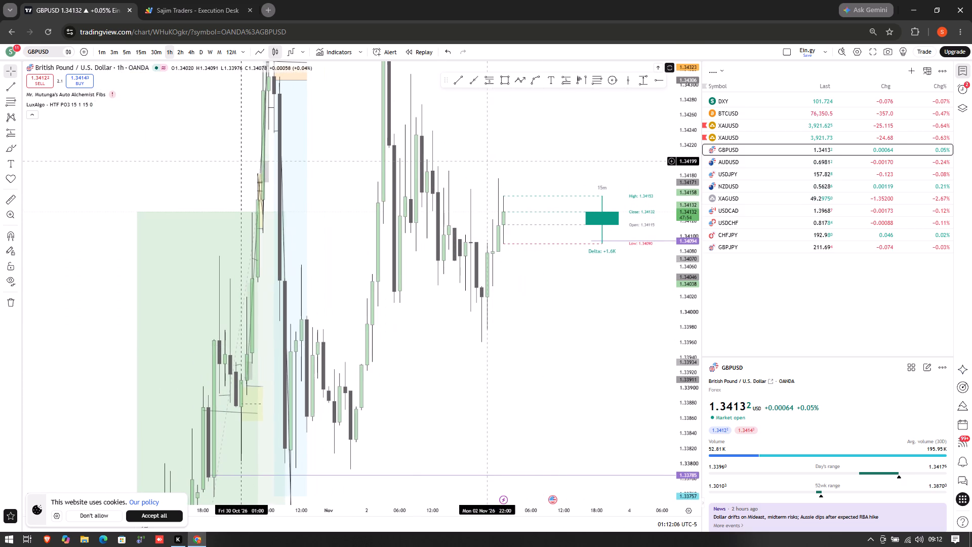
Draw a near-horizontal trend line at about 1.34158 over the recent highs, from 2 Nov 19:00 to 3 Nov 06:00.
{"action": "left_click", "coordinate": [457, 82]}
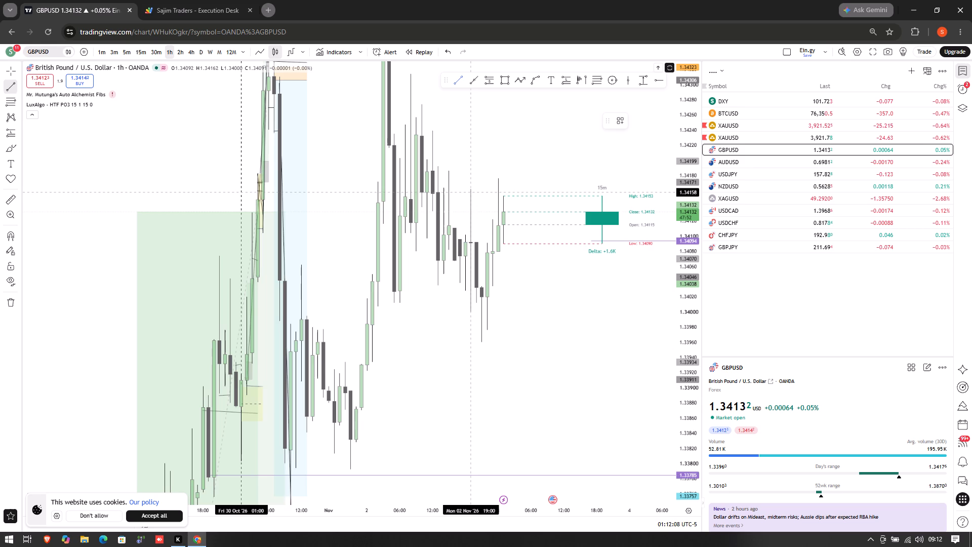
{"action": "left_click", "coordinate": [470, 191]}
{"action": "left_click_drag", "start_coordinate": [470, 191], "coordinate": [527, 189]}
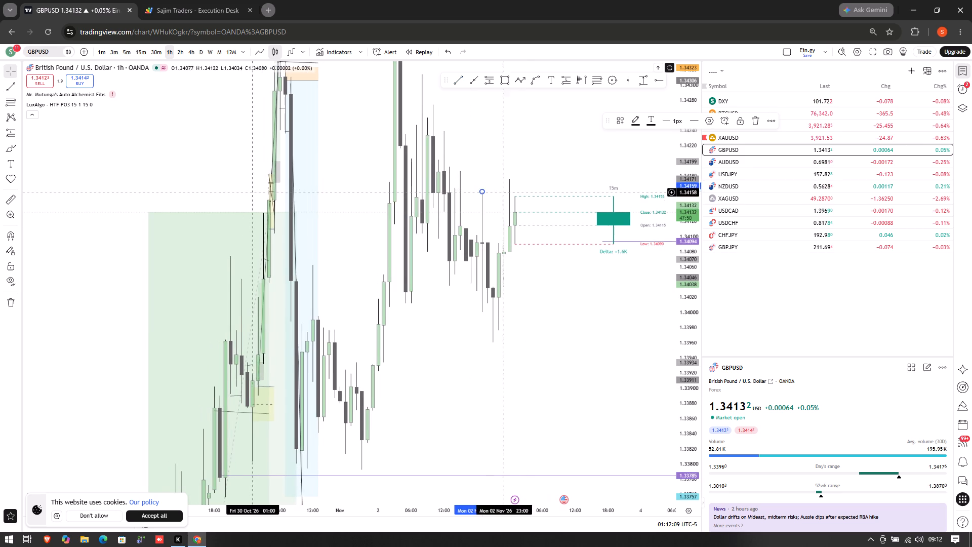
{"action": "left_click_drag", "start_coordinate": [484, 192], "coordinate": [541, 192]}
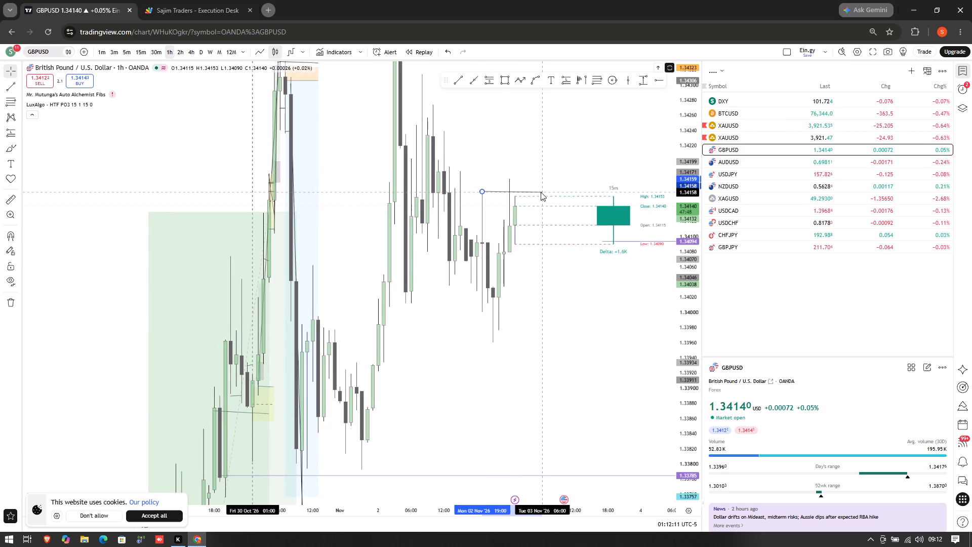
{"action": "left_click_drag", "start_coordinate": [541, 192], "coordinate": [541, 192]}
{"action": "left_click", "coordinate": [541, 192], "text": "shift"}
{"action": "left_click", "coordinate": [545, 265]}
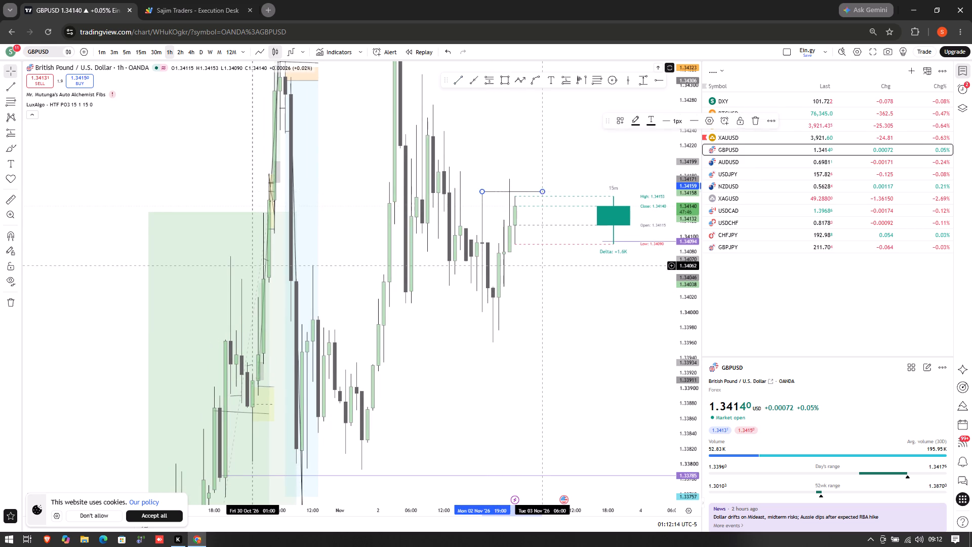
Draw a second near-horizontal trend line at about 1.34157, from 2 Nov 11:00 to 3 Nov 04:00.
{"action": "left_click", "coordinate": [458, 79]}
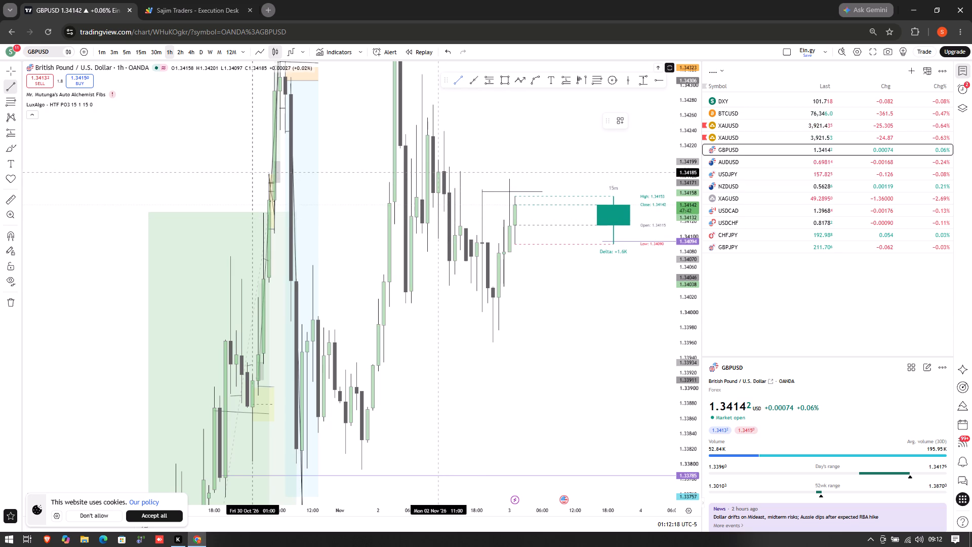
{"action": "left_click", "coordinate": [438, 193]}
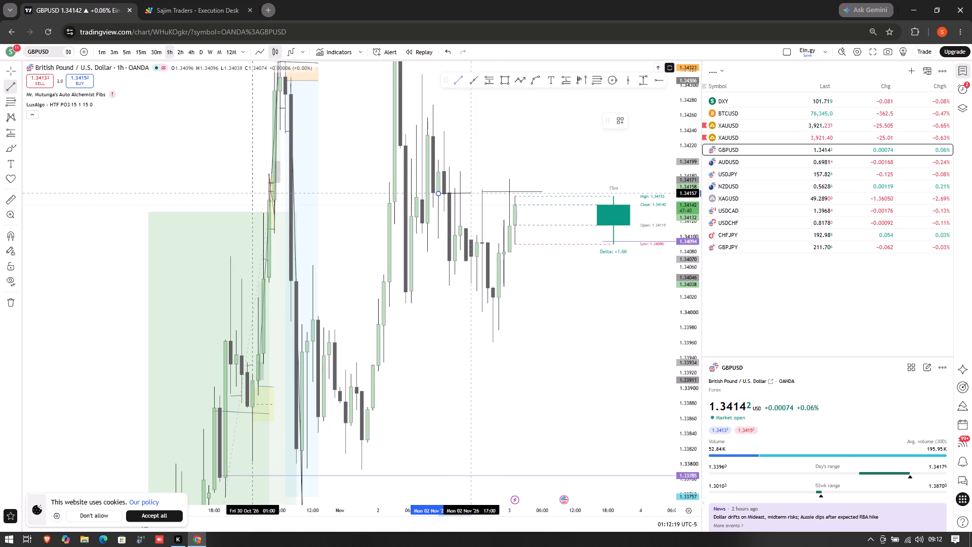
{"action": "left_click", "coordinate": [531, 194]}
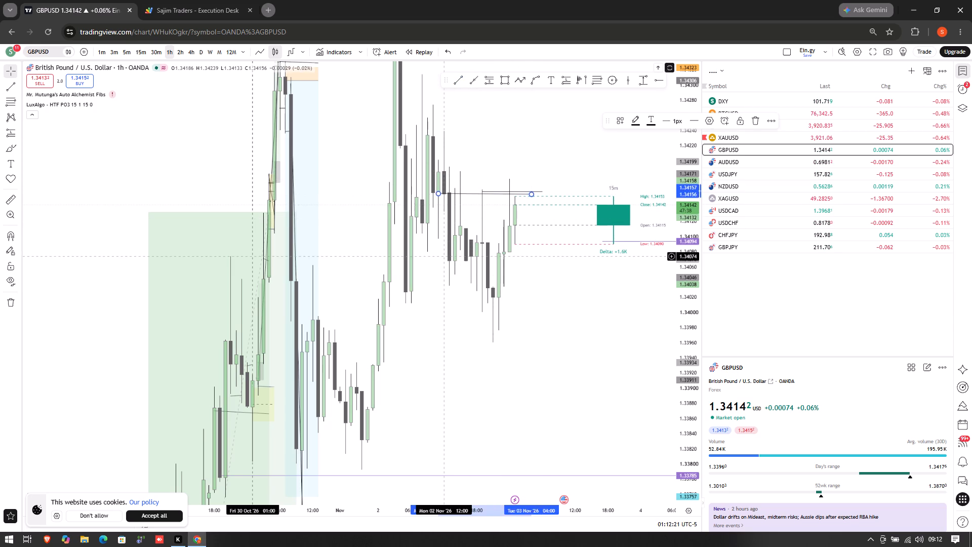
{"action": "left_click", "coordinate": [443, 256]}
Draw a near-horizontal trend line under the 2 Nov low at about 1.34027, from 05:00 to about 16:00.
{"action": "left_click", "coordinate": [456, 85]}
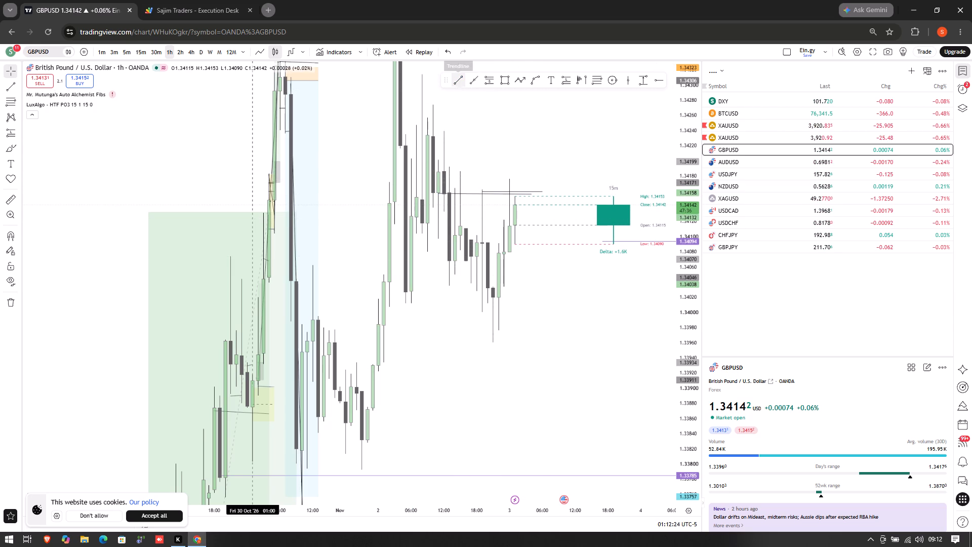
{"action": "left_click", "coordinate": [406, 292]}
{"action": "left_click_drag", "start_coordinate": [406, 292], "coordinate": [417, 290]}
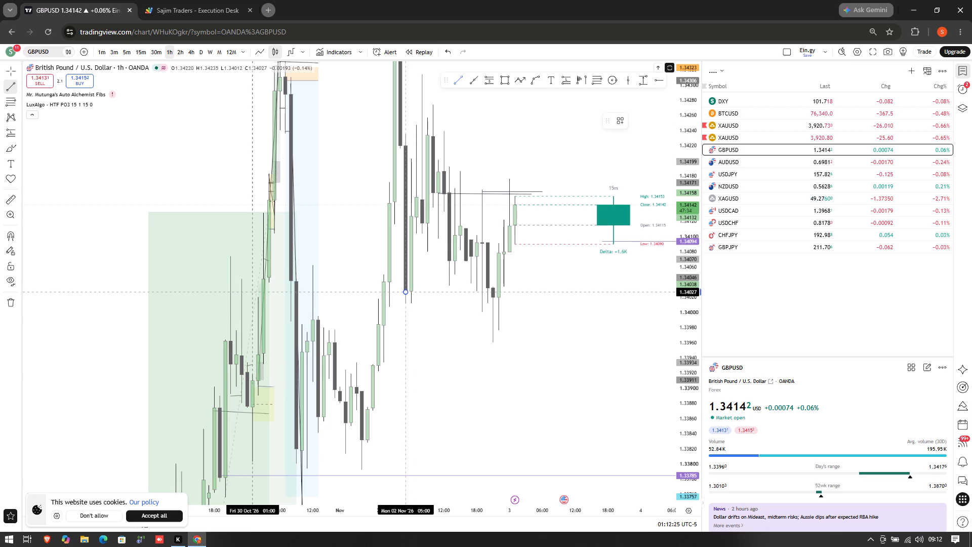
{"action": "left_click_drag", "start_coordinate": [417, 290], "coordinate": [470, 291]}
{"action": "left_click", "coordinate": [439, 294]}
{"action": "left_click_drag", "start_coordinate": [439, 294], "coordinate": [456, 294]}
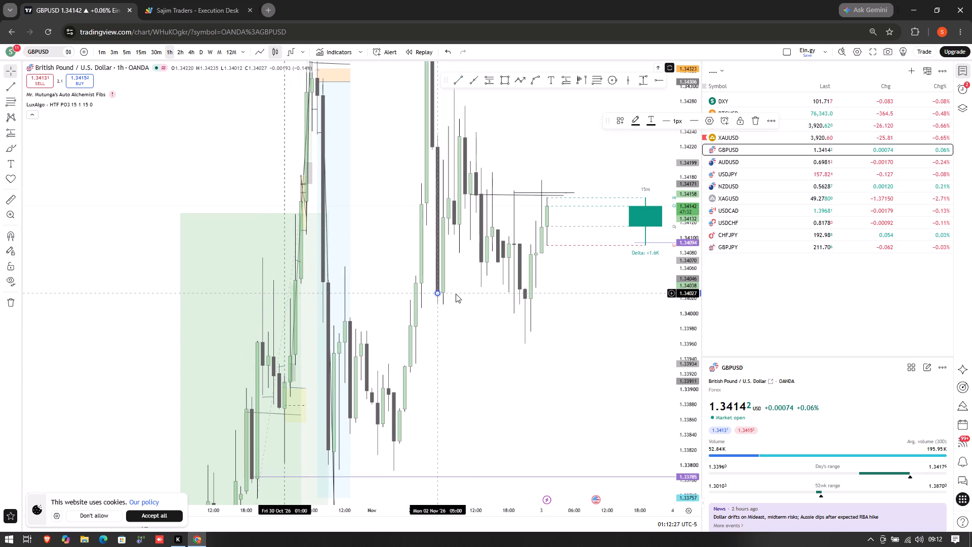
{"action": "left_click_drag", "start_coordinate": [456, 294], "coordinate": [482, 292]}
{"action": "left_click_drag", "start_coordinate": [482, 292], "coordinate": [500, 295]}
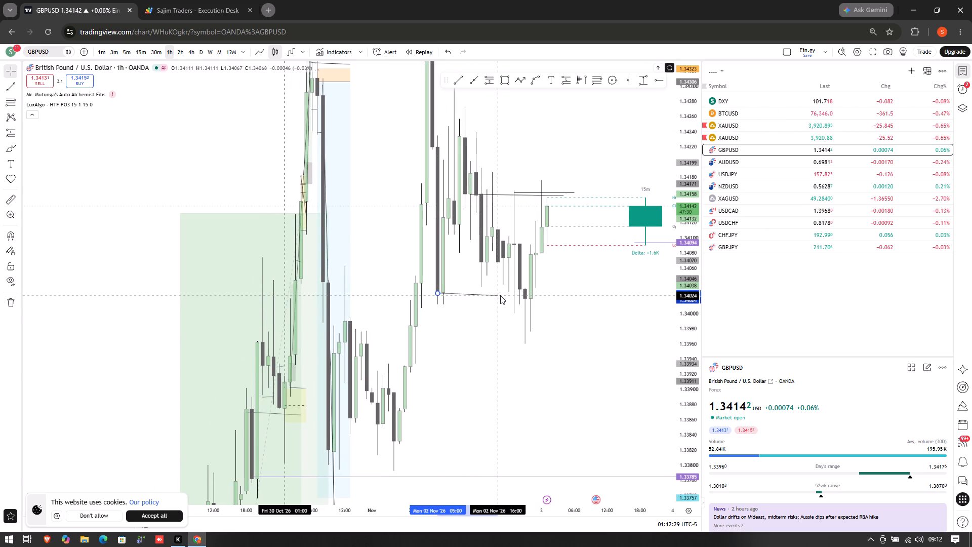
{"action": "left_click_drag", "start_coordinate": [500, 295], "coordinate": [503, 292]}
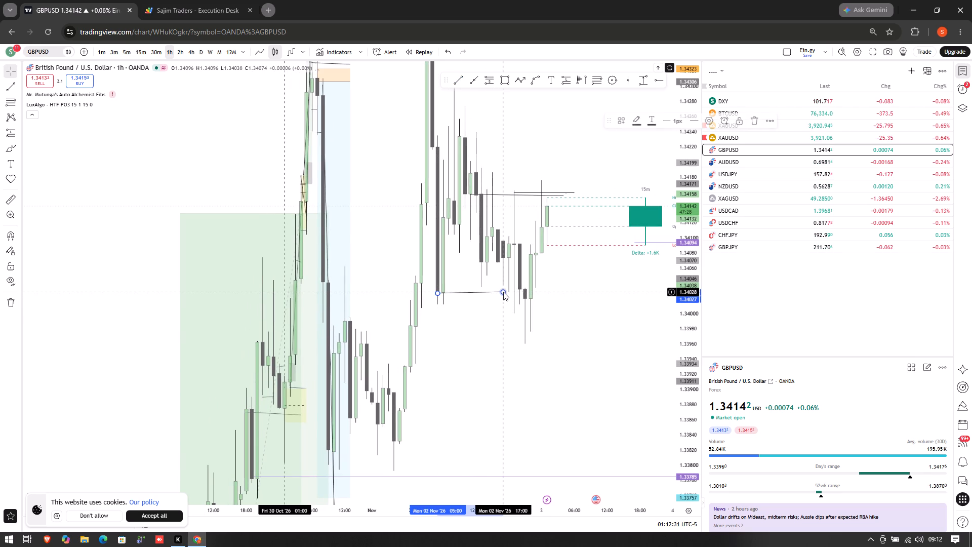
{"action": "left_click", "coordinate": [503, 292]}
{"action": "left_click", "coordinate": [502, 293]}
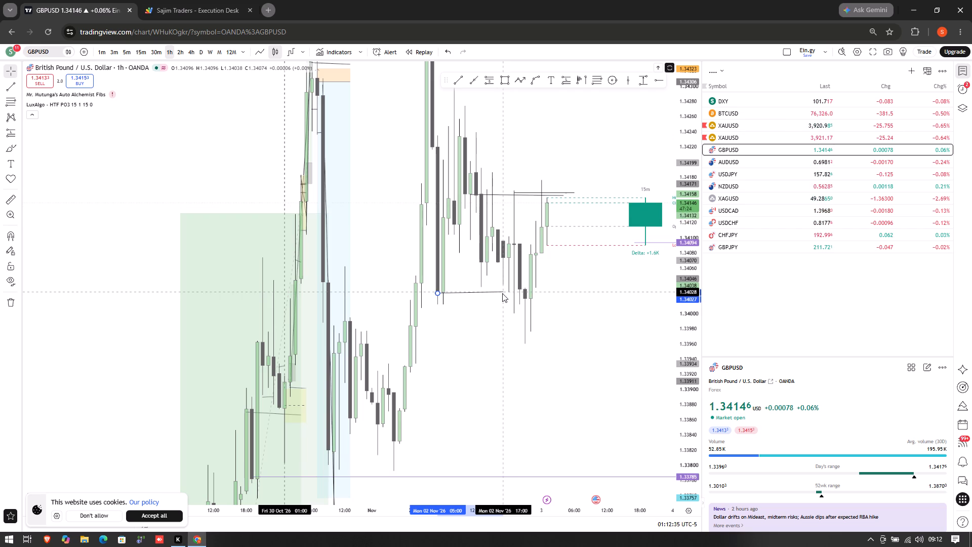
{"action": "left_click_drag", "start_coordinate": [502, 294], "coordinate": [496, 293]}
{"action": "left_click_drag", "start_coordinate": [495, 310], "coordinate": [431, 318]}
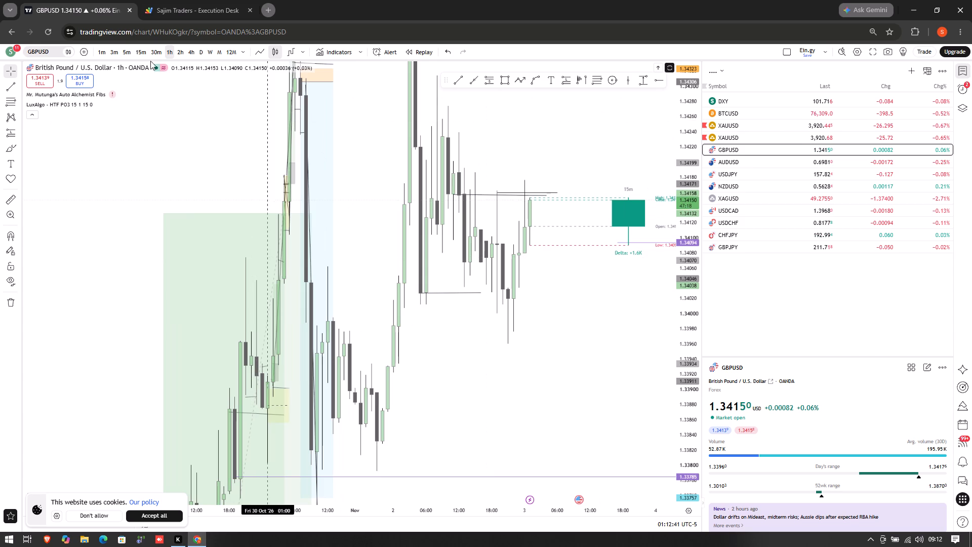
Set the GBPUSD chart to the 30-minute timeframe.
{"action": "left_click", "coordinate": [156, 51]}
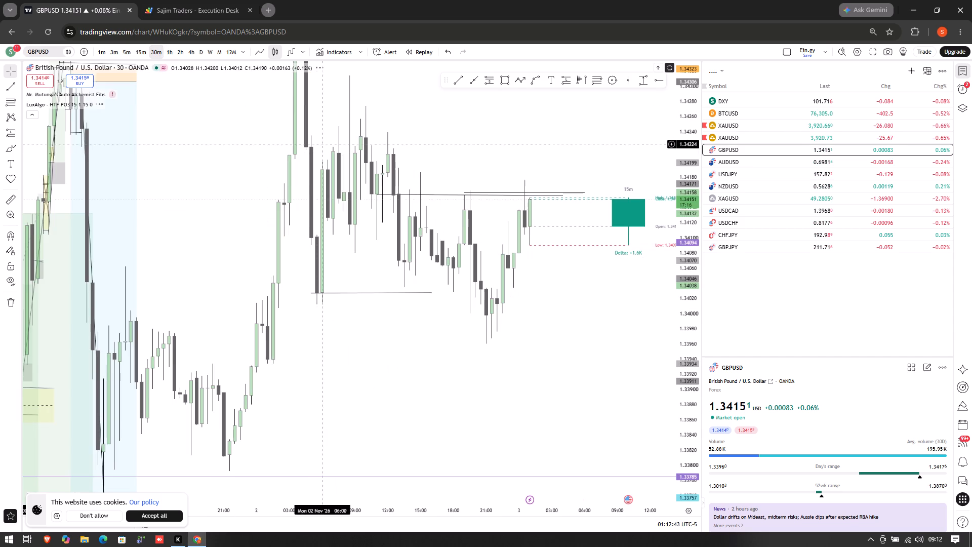
Move the uppermost trend line, over the late 2 Nov high, up to about 1.34163.
{"action": "left_click_drag", "start_coordinate": [441, 140], "coordinate": [378, 123]}
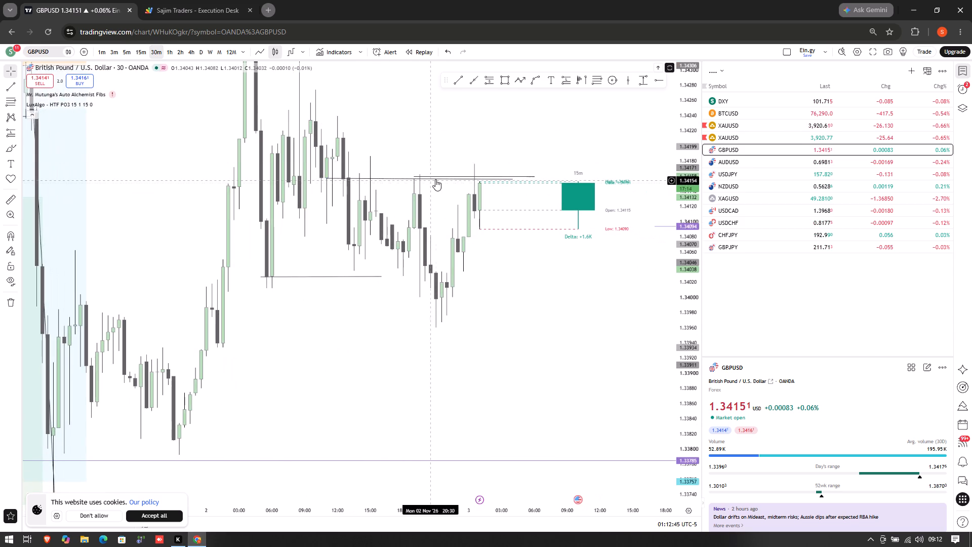
{"action": "left_click_drag", "start_coordinate": [434, 176], "coordinate": [438, 173]}
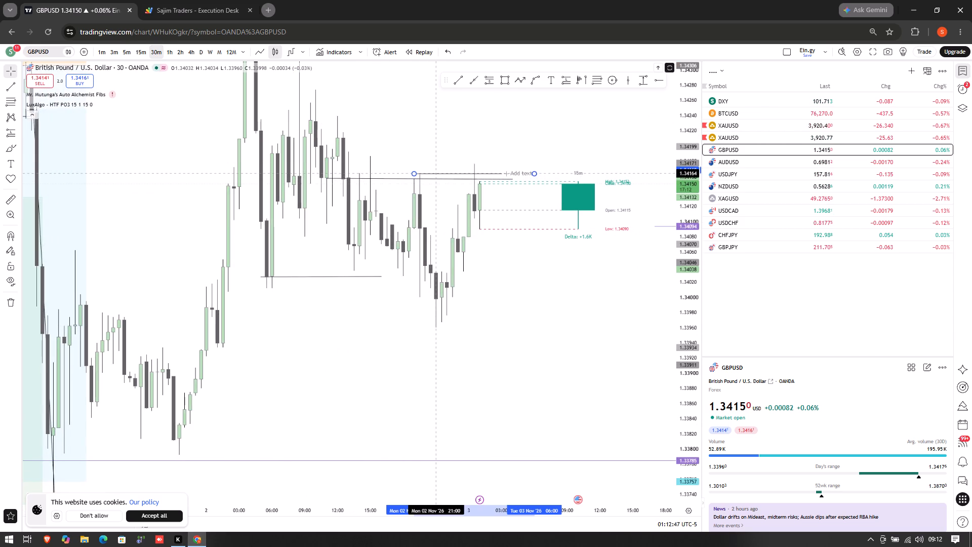
{"action": "left_click_drag", "start_coordinate": [438, 173], "coordinate": [440, 174]}
{"action": "left_click", "coordinate": [458, 282]}
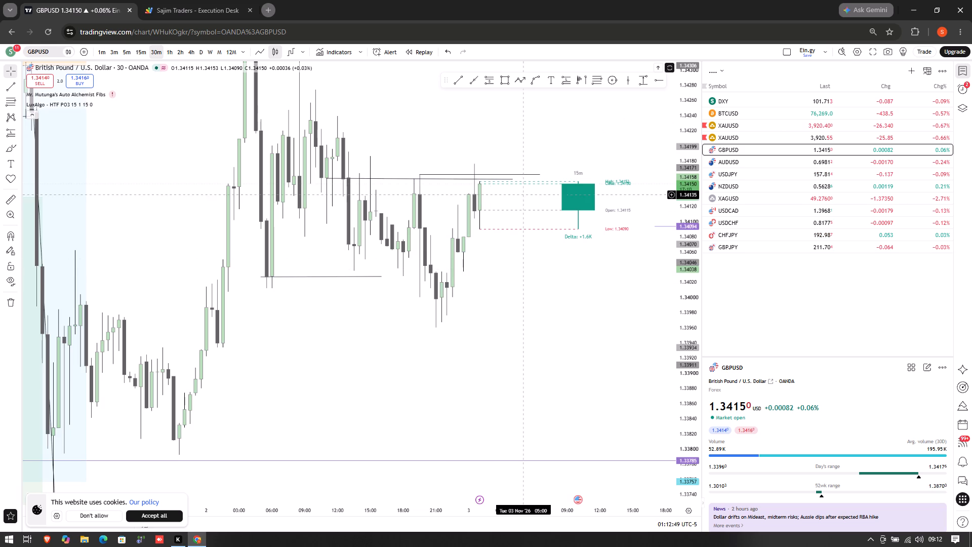
Move the end of the uppermost trend line to 3 Nov 07:30, keeping it level at about 1.34162.
{"action": "left_click", "coordinate": [539, 173]}
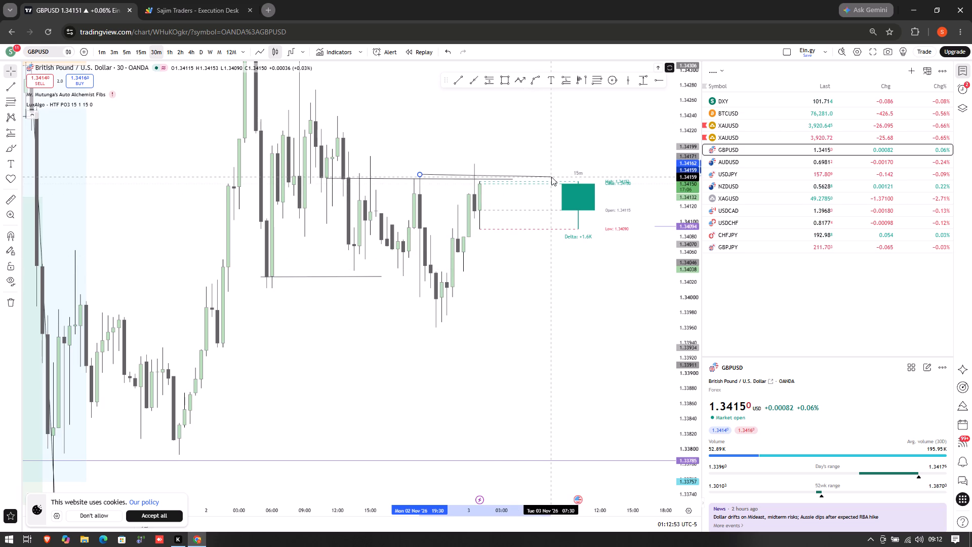
{"action": "left_click", "coordinate": [552, 176]}
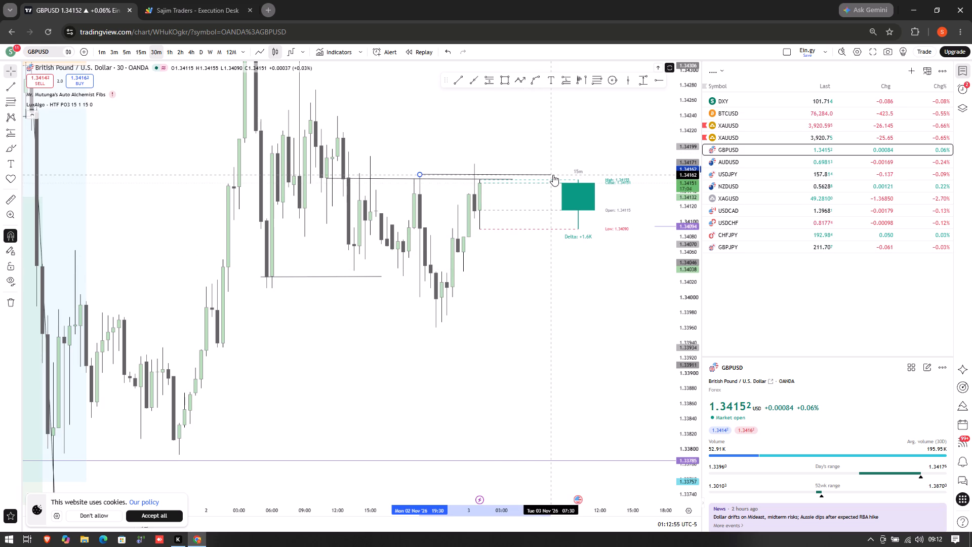
{"action": "left_click", "coordinate": [451, 137]}
Draw a rectangle zone from the 2 Nov 12:00 high to mid-morning 3 Nov, spanning about 1.34181 to 1.34237.
{"action": "left_click_drag", "start_coordinate": [451, 137], "coordinate": [408, 134]}
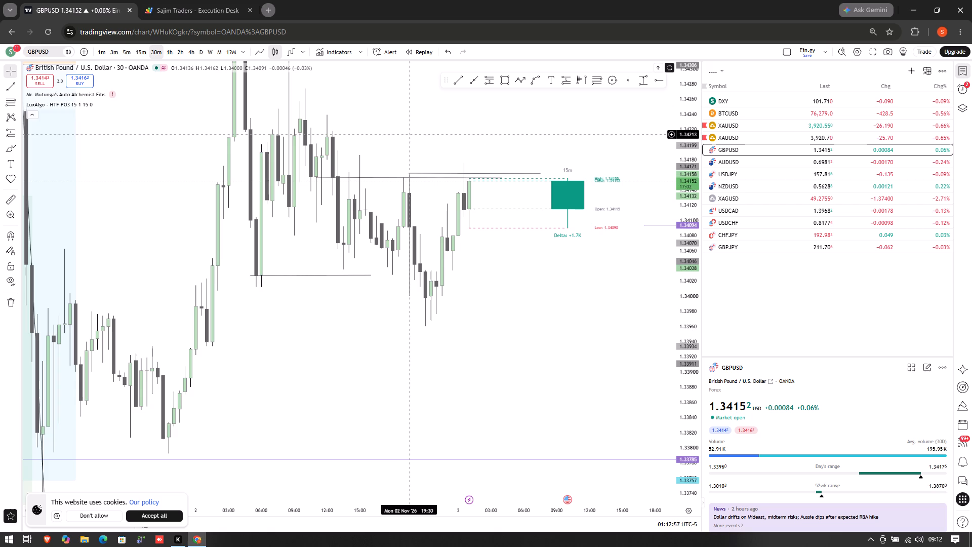
{"action": "left_click", "coordinate": [503, 84]}
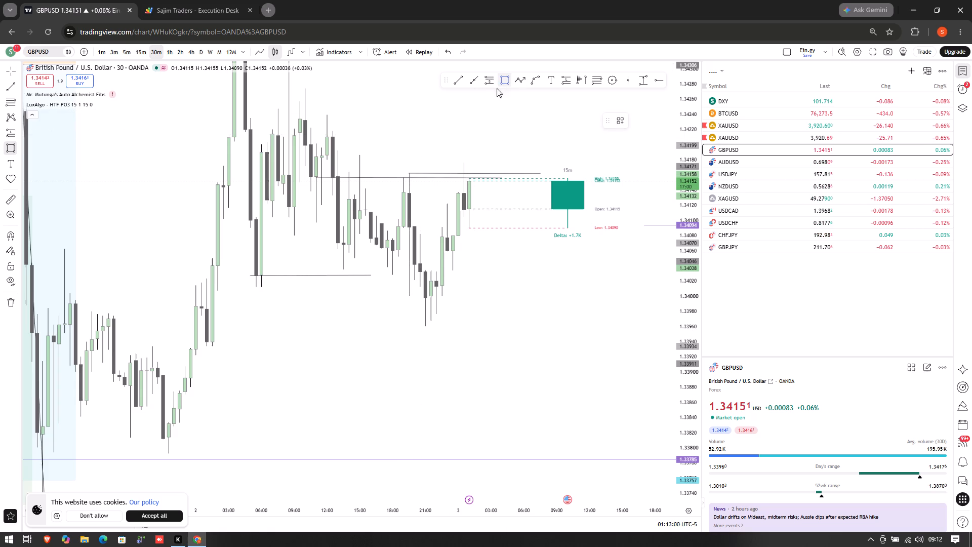
{"action": "left_click_drag", "start_coordinate": [326, 159], "coordinate": [489, 121]}
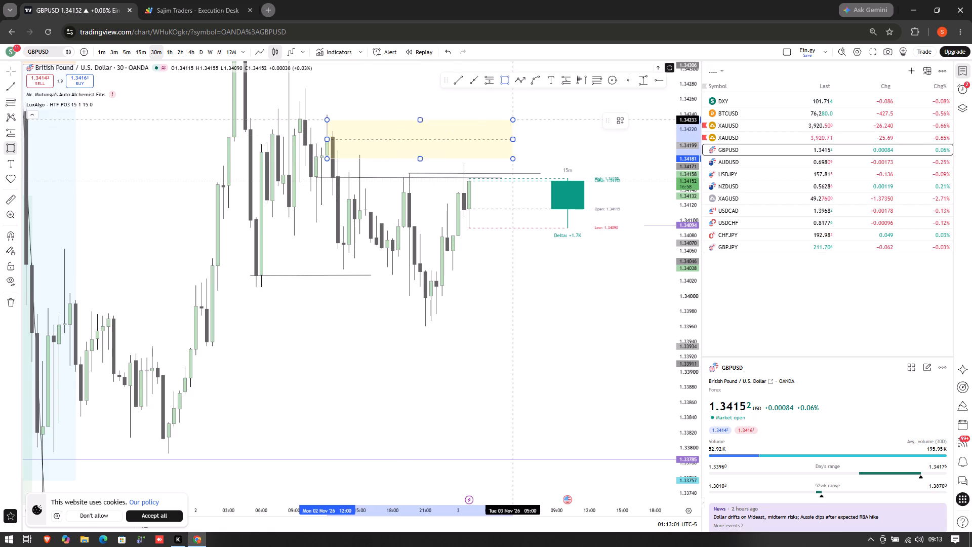
{"action": "left_click", "coordinate": [576, 116]}
{"action": "left_click", "coordinate": [535, 285]}
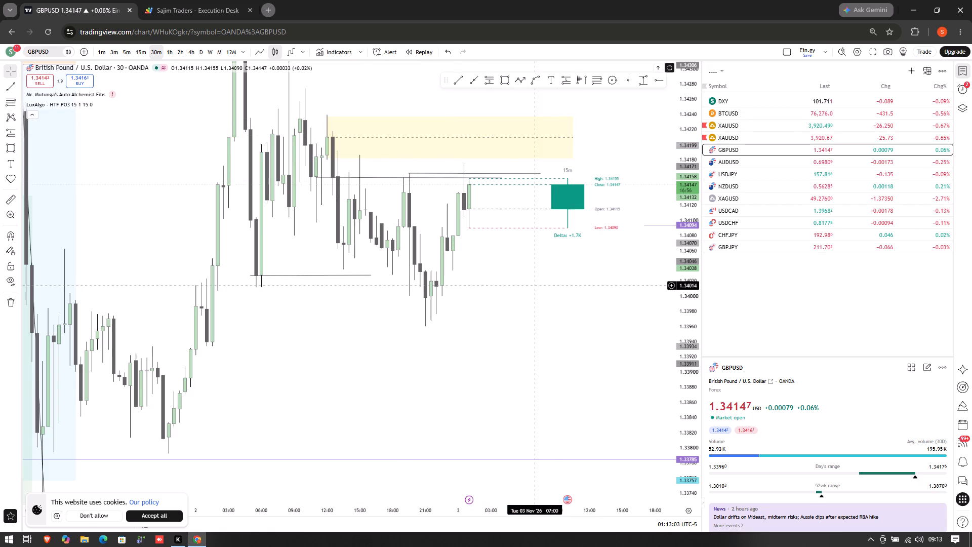
Draw a near-horizontal trend line at about 1.34232, from 2 Nov 09:30 to about 15:30.
{"action": "left_click", "coordinate": [457, 82]}
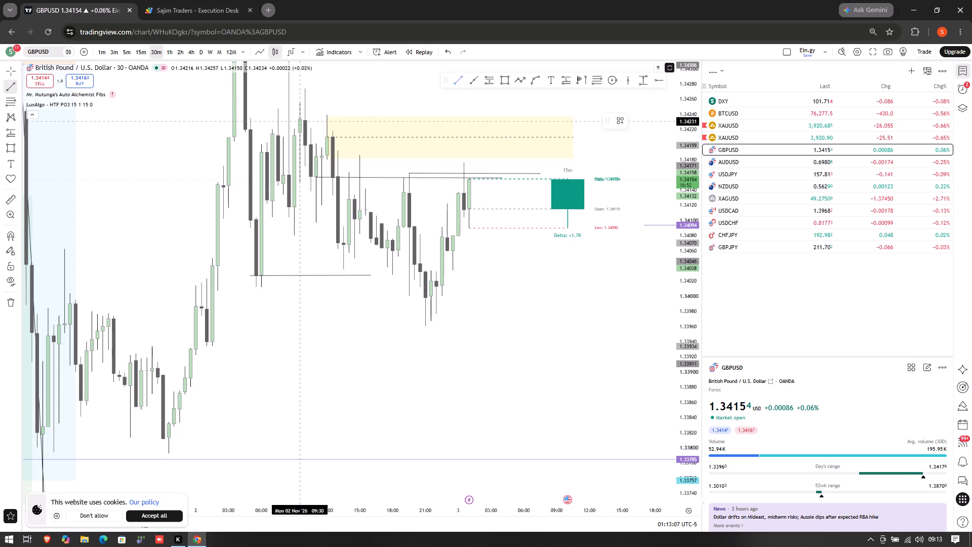
{"action": "left_click_drag", "start_coordinate": [300, 121], "coordinate": [361, 123]}
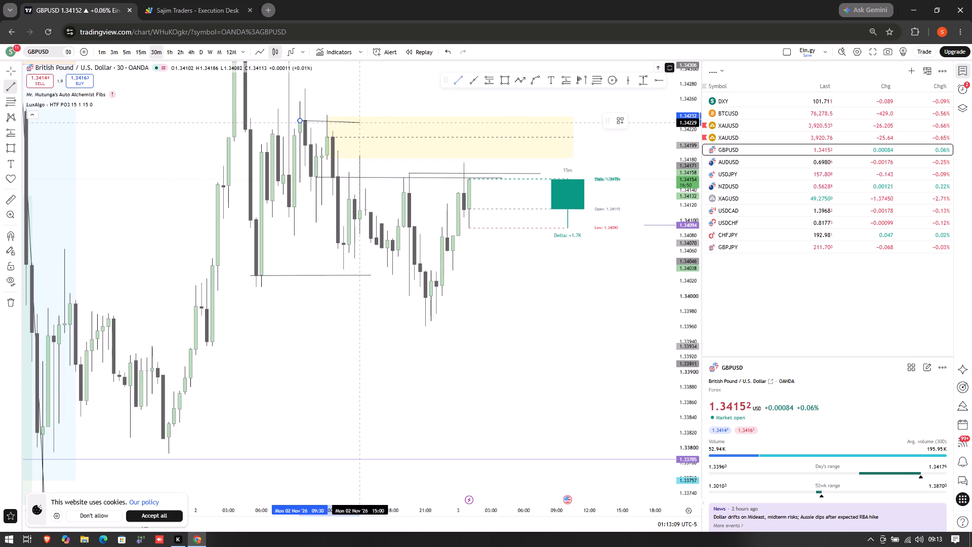
{"action": "left_click_drag", "start_coordinate": [361, 123], "coordinate": [363, 121]}
{"action": "left_click", "coordinate": [363, 121]}
{"action": "left_click", "coordinate": [374, 96]}
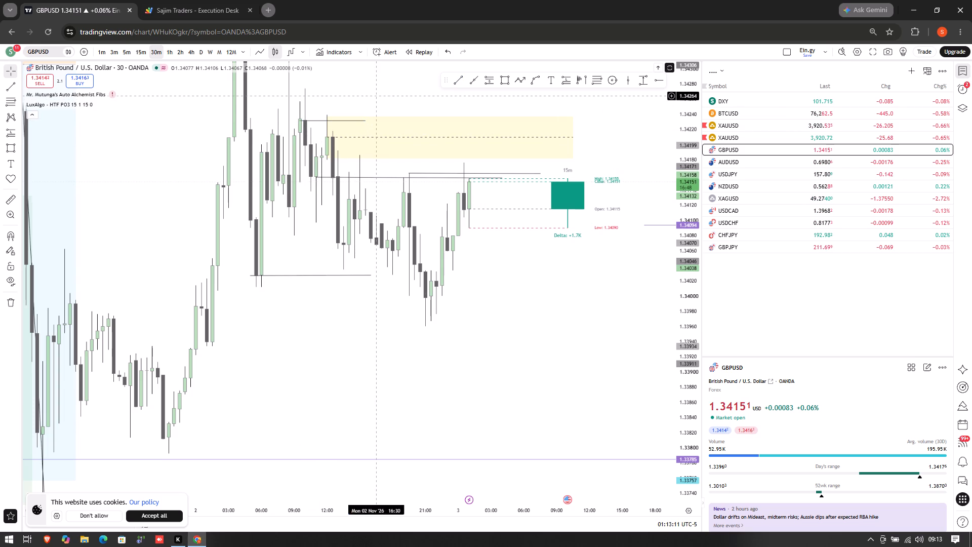
Set the GBPUSD chart to the 15-minute timeframe.
{"action": "left_click", "coordinate": [135, 49]}
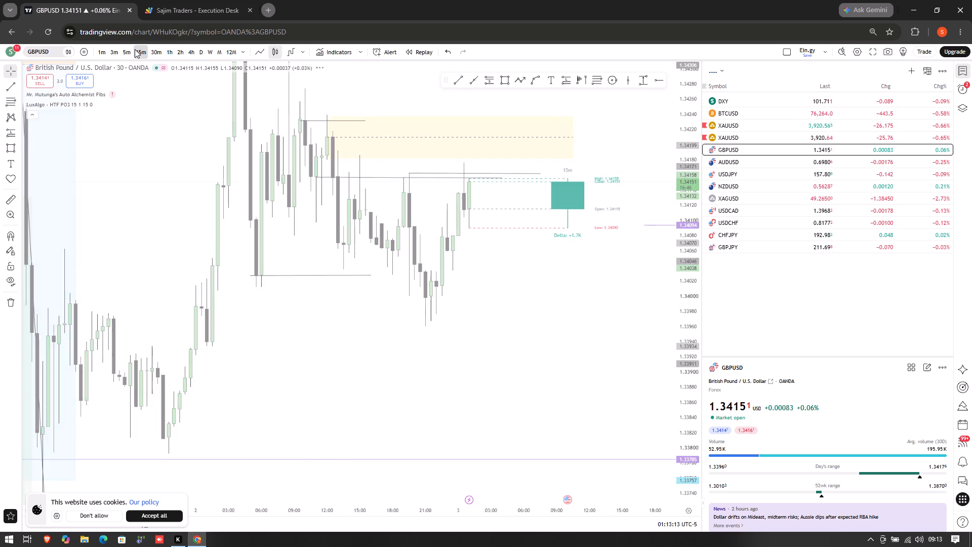
{"action": "left_click", "coordinate": [482, 277]}
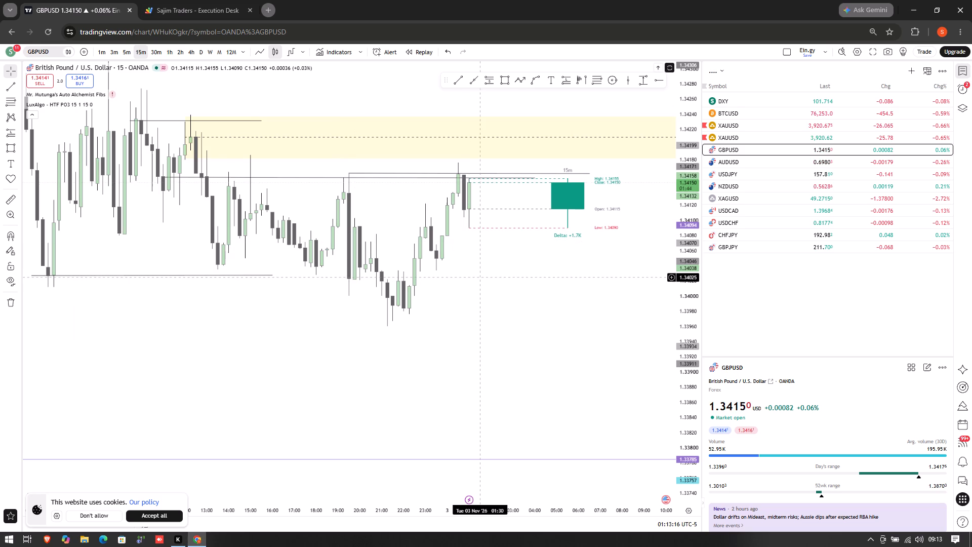
Delete the trend line at about 1.34157 that starts at 2 Nov 11:00.
{"action": "key", "text": "ctrl+Down"}
{"action": "key", "text": "ctrl+Down"}
{"action": "left_click_drag", "start_coordinate": [558, 276], "coordinate": [488, 303]}
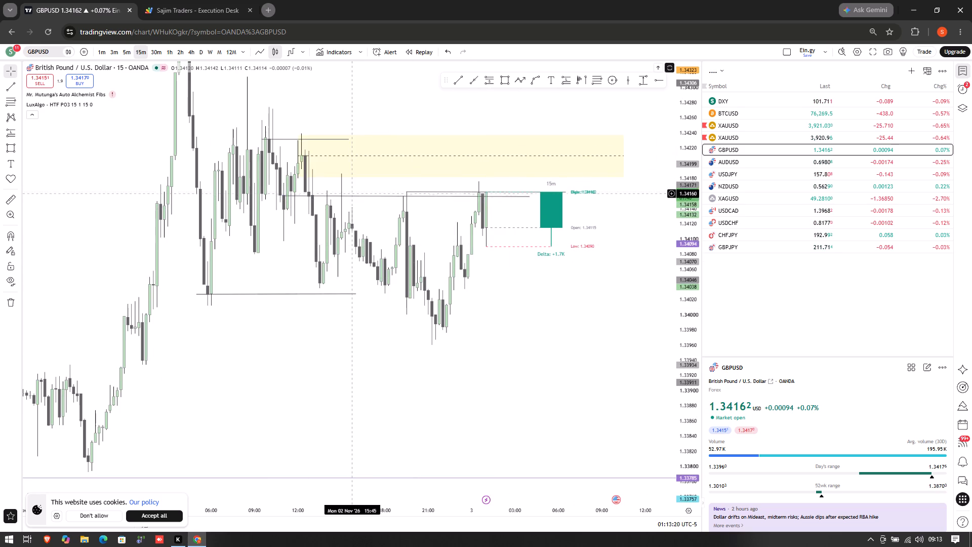
{"action": "left_click", "coordinate": [353, 197]}
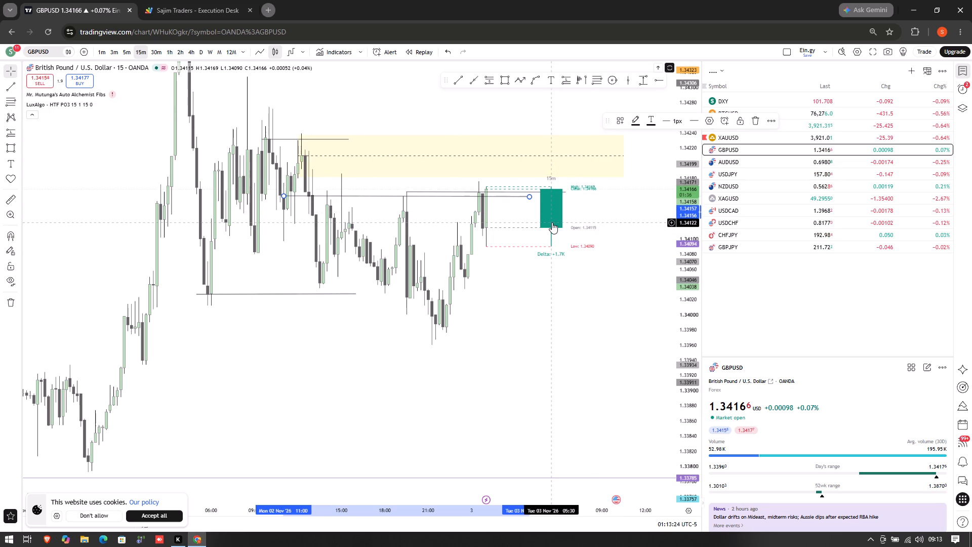
{"action": "key", "text": "Delete"}
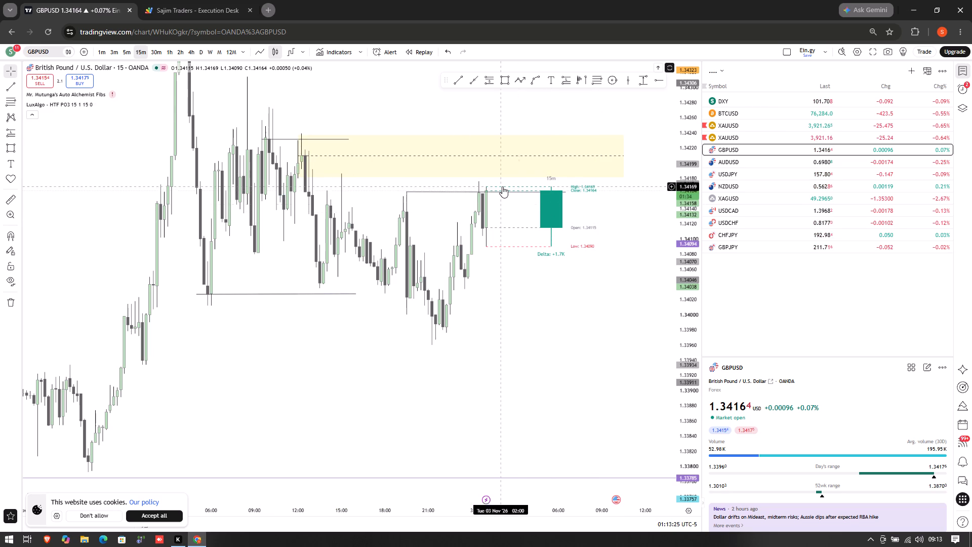
Draw a short horizontal trend line at about 1.34096, from 2 Nov 11:00 to about 12:30.
{"action": "left_click", "coordinate": [459, 81]}
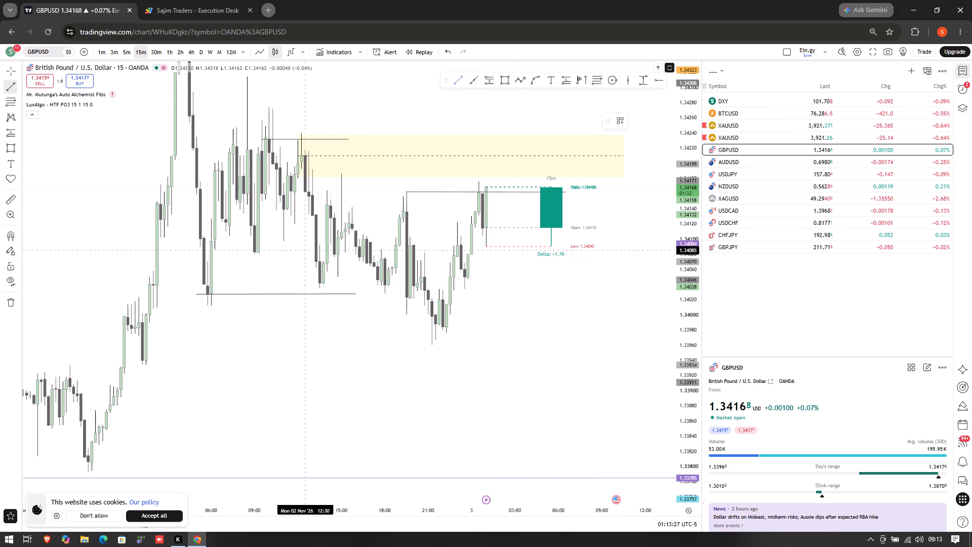
{"action": "left_click_drag", "start_coordinate": [285, 242], "coordinate": [303, 242]}
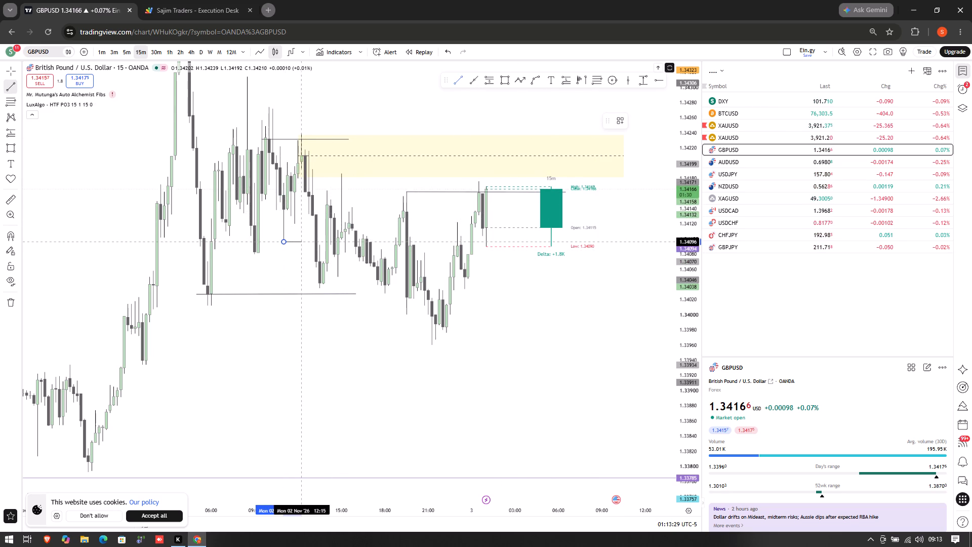
{"action": "left_click_drag", "start_coordinate": [303, 242], "coordinate": [306, 242]}
{"action": "left_click", "coordinate": [306, 242]}
Raise the lower edge of the yellow rectangle zone to about 1.34193.
{"action": "left_click_drag", "start_coordinate": [368, 257], "coordinate": [332, 265]}
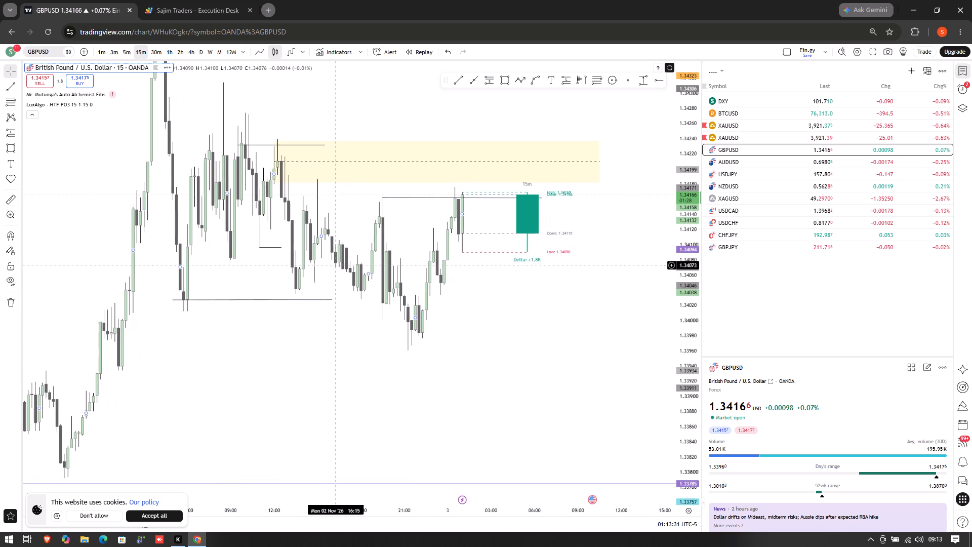
{"action": "left_click_drag", "start_coordinate": [332, 265], "coordinate": [331, 265]}
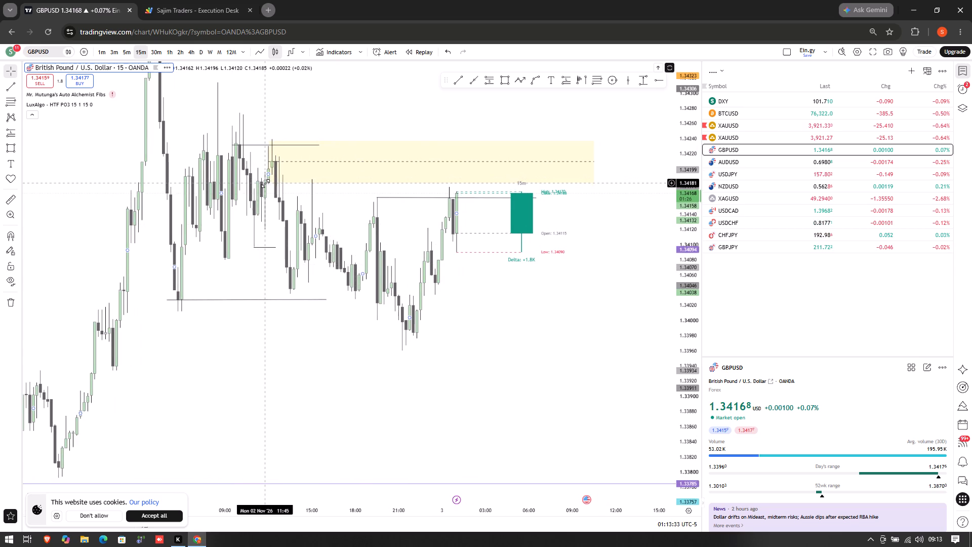
{"action": "left_click_drag", "start_coordinate": [266, 183], "coordinate": [270, 174]}
{"action": "left_click", "coordinate": [304, 174]}
{"action": "left_click", "coordinate": [311, 186]}
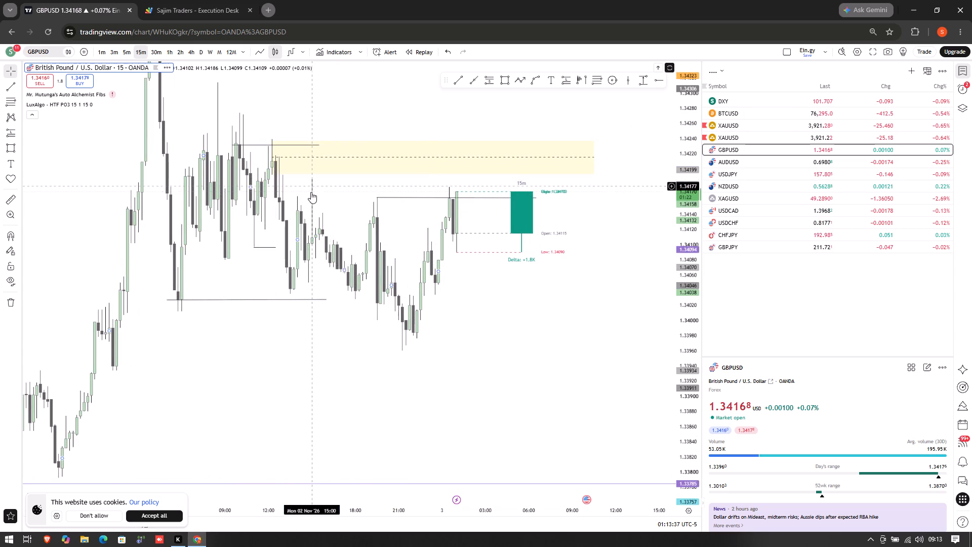
Move the trend line over the late 2 Nov high to the 15:00 high at about 1.34186, ending at 3 Nov 02:00.
{"action": "left_click_drag", "start_coordinate": [302, 193], "coordinate": [275, 185]}
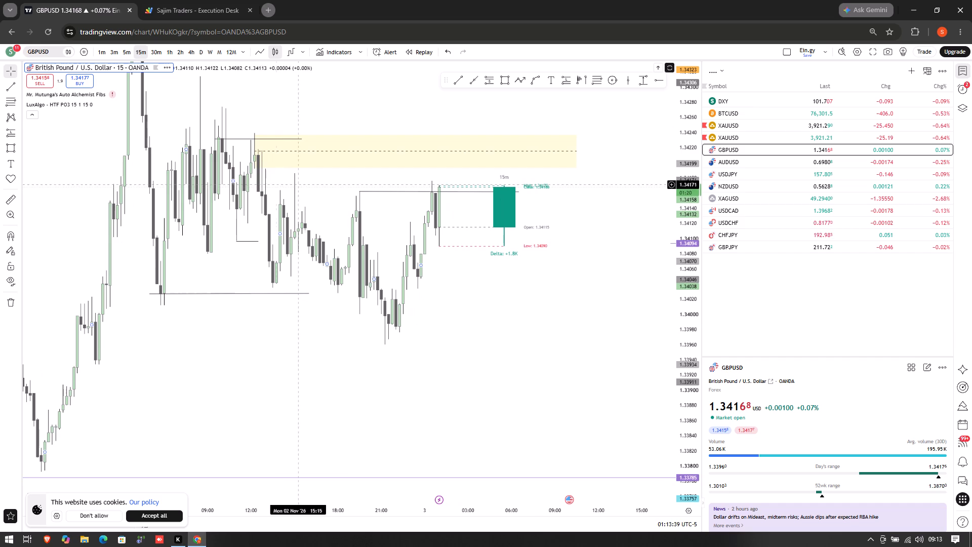
{"action": "left_click_drag", "start_coordinate": [393, 191], "coordinate": [362, 184]}
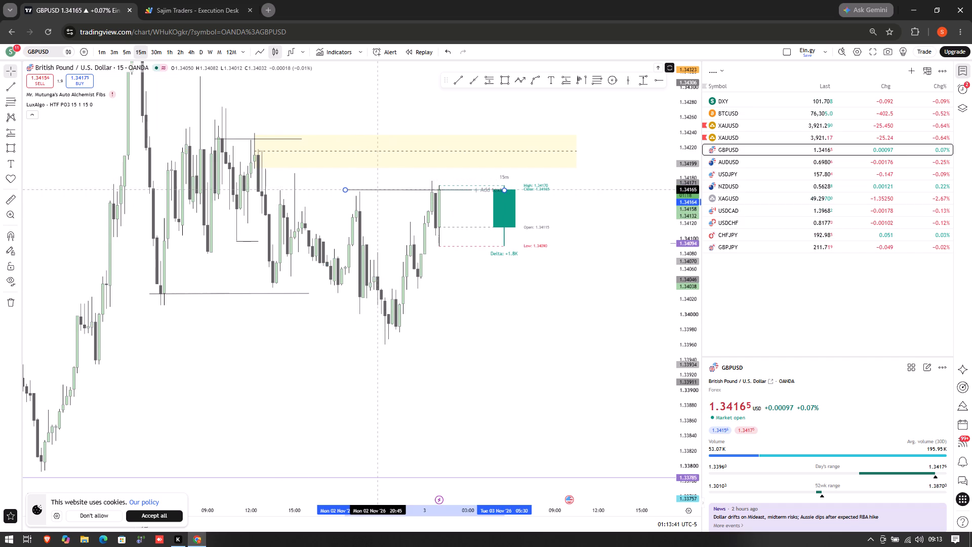
{"action": "left_click_drag", "start_coordinate": [362, 184], "coordinate": [331, 173]}
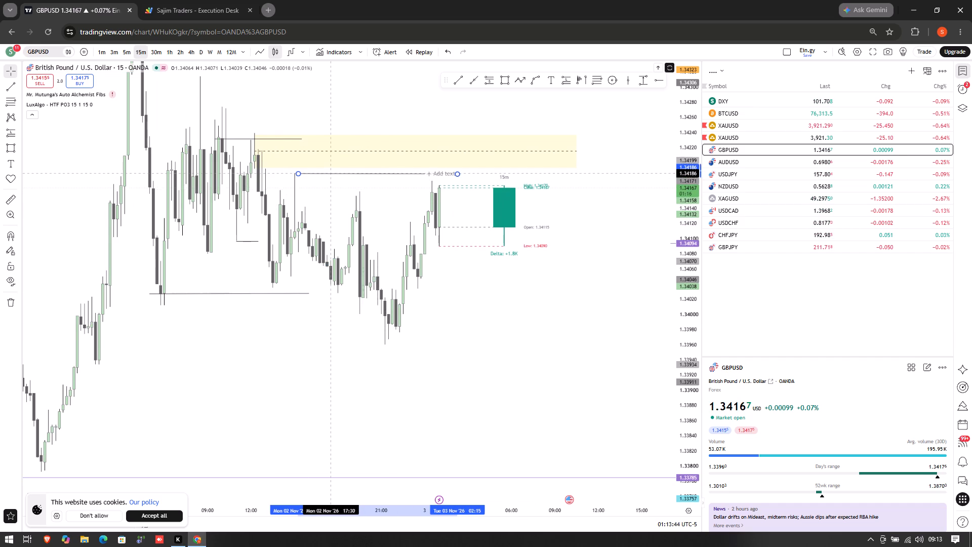
{"action": "left_click_drag", "start_coordinate": [331, 173], "coordinate": [326, 173]}
{"action": "left_click", "coordinate": [326, 173]}
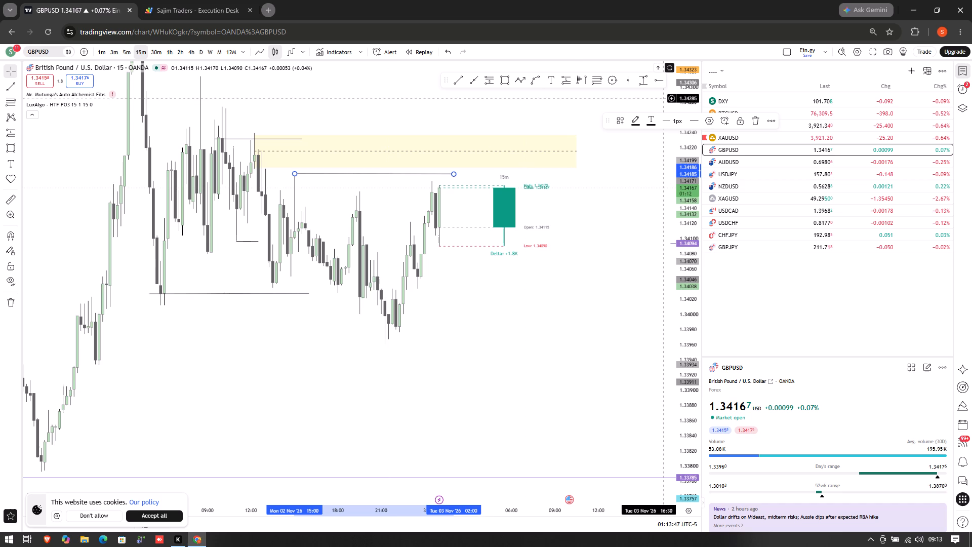
Label the trend line at about 1.34186 with the text "inducement".
{"action": "double_click", "coordinate": [709, 127]}
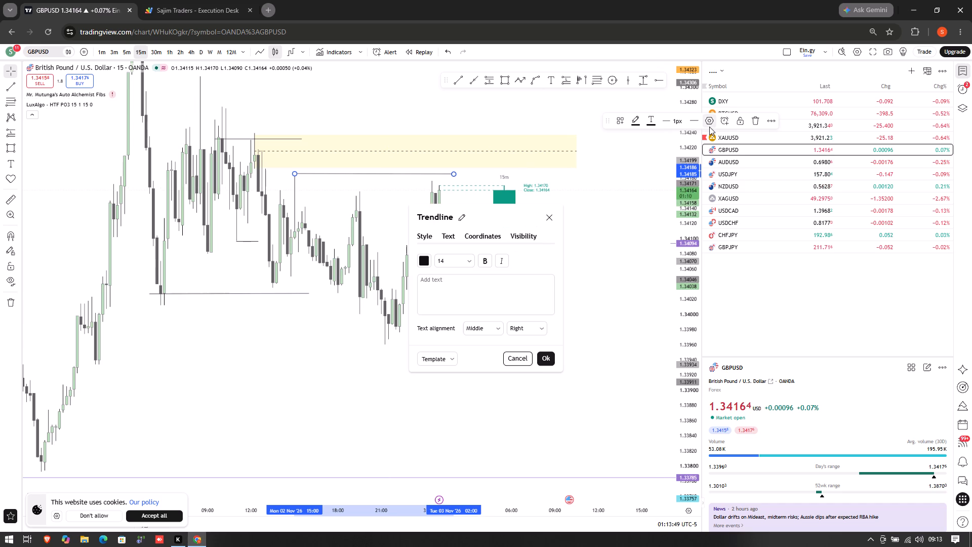
{"action": "type", "text": "inducement"}
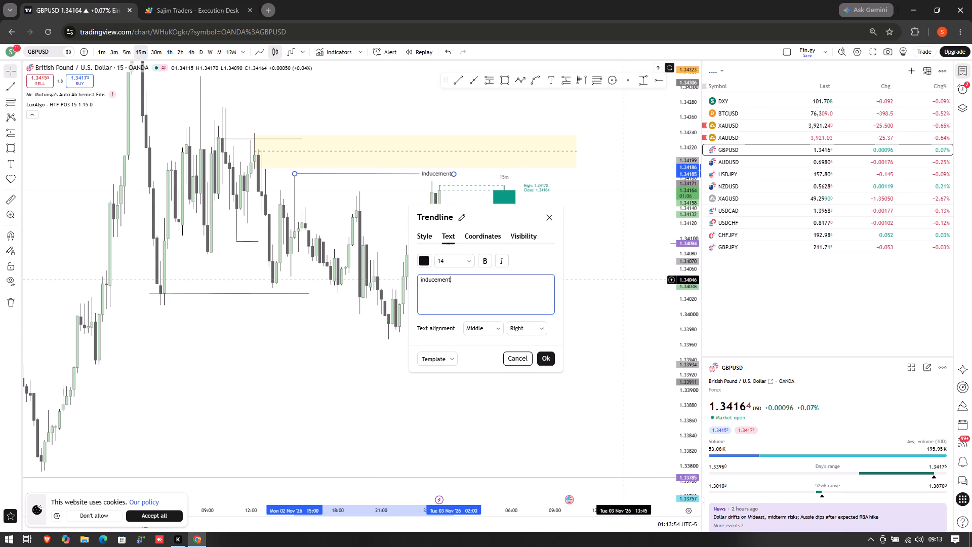
{"action": "left_click", "coordinate": [547, 358]}
{"action": "left_click", "coordinate": [412, 394]}
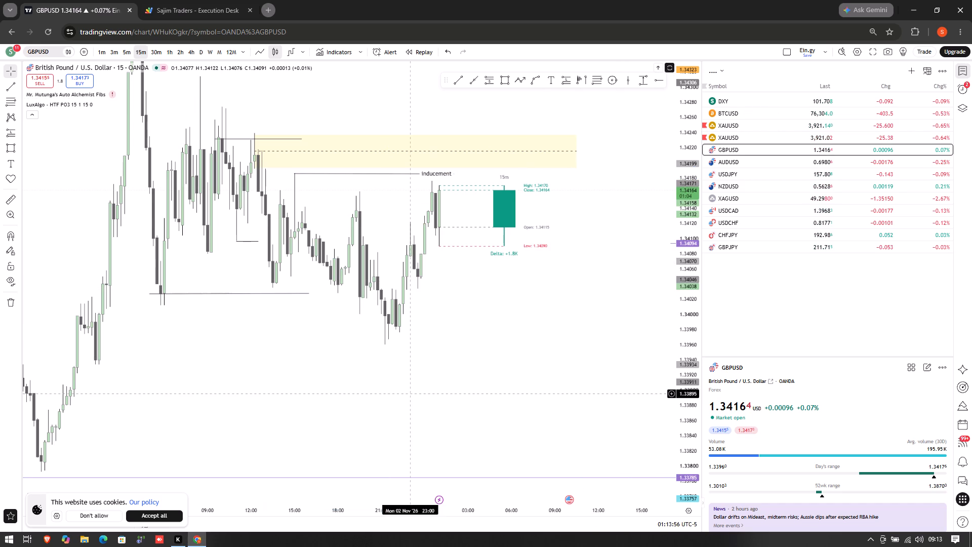
Draw a descending trend line from 2 Nov 12:45 at about 1.34213 to 21:00 at about 1.34150.
{"action": "left_click_drag", "start_coordinate": [277, 343], "coordinate": [282, 342]}
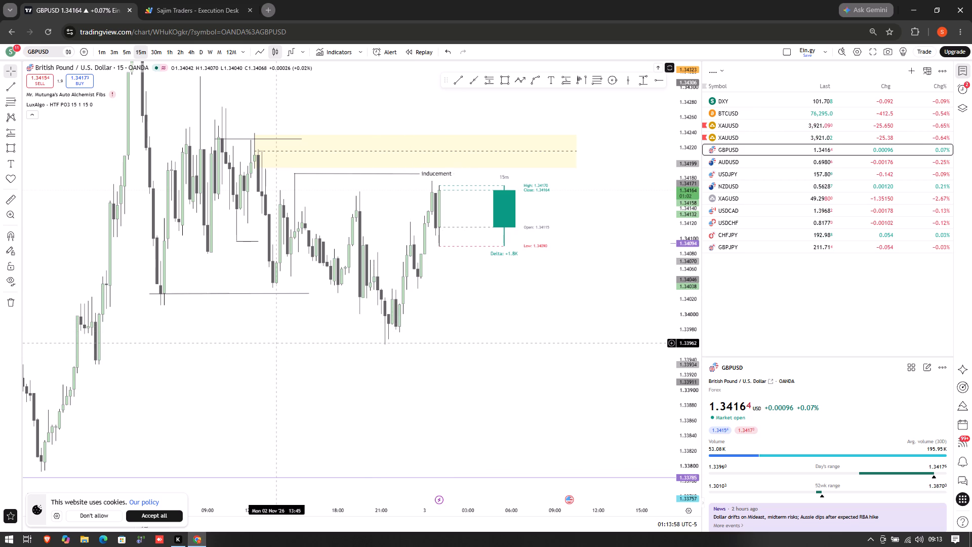
{"action": "left_click", "coordinate": [458, 86]}
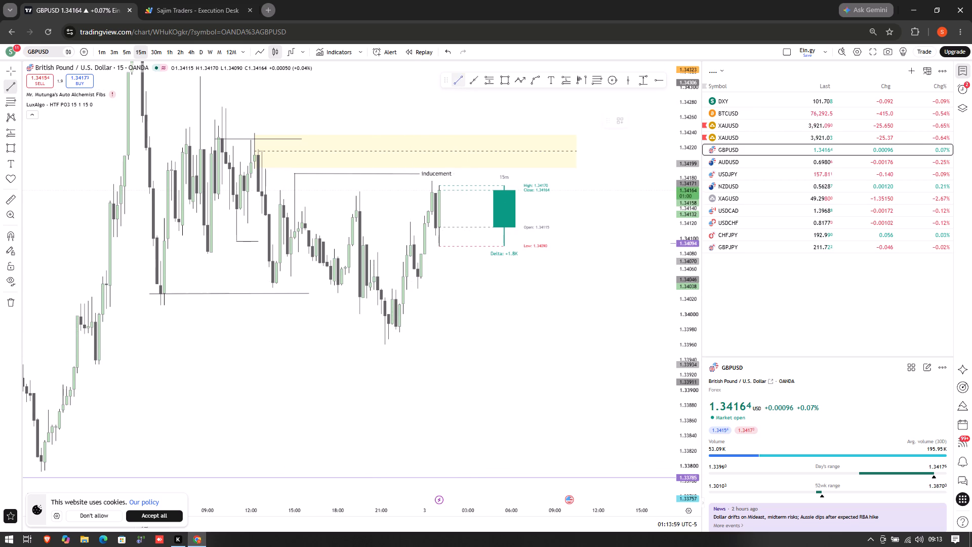
{"action": "left_click_drag", "start_coordinate": [261, 152], "coordinate": [337, 189]}
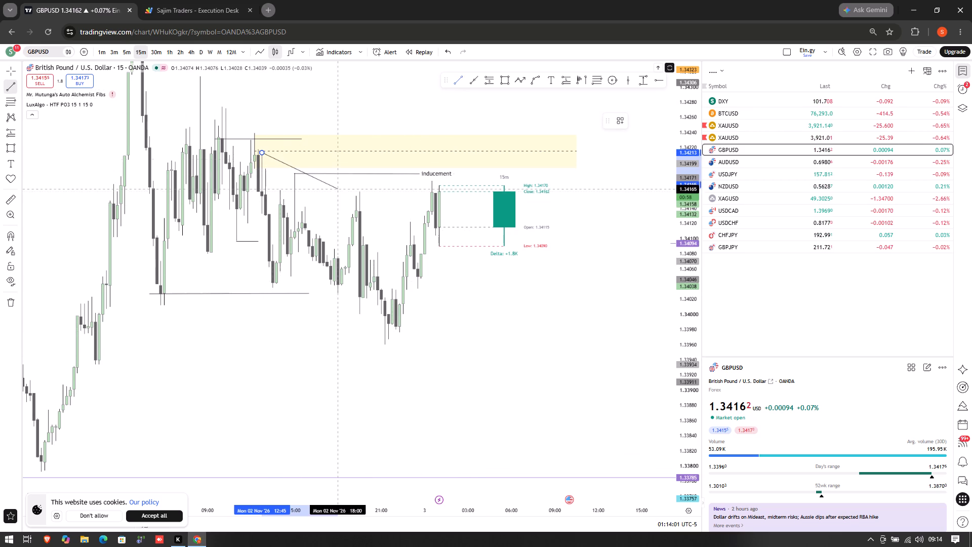
{"action": "left_click", "coordinate": [382, 200]}
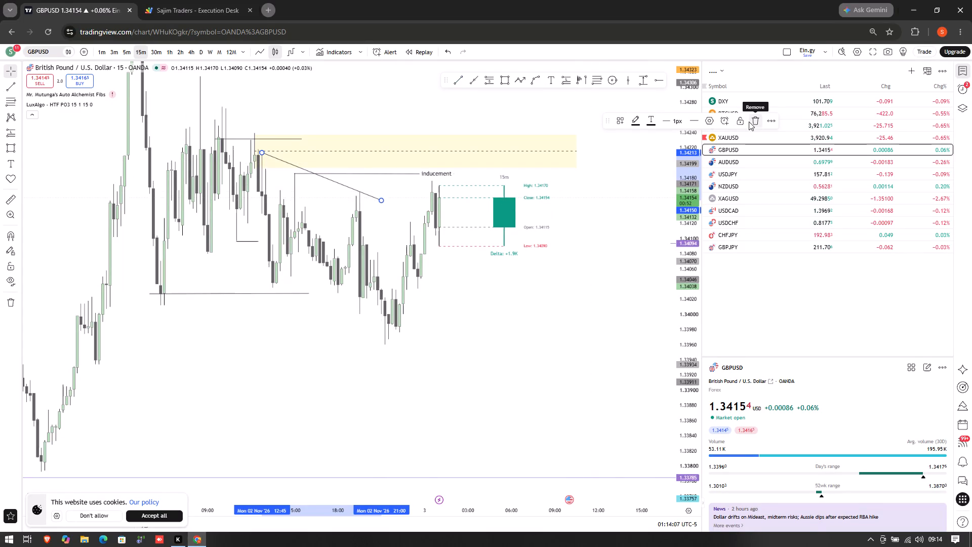
Change the descending trend line's style to a dotted line.
{"action": "left_click", "coordinate": [700, 124]}
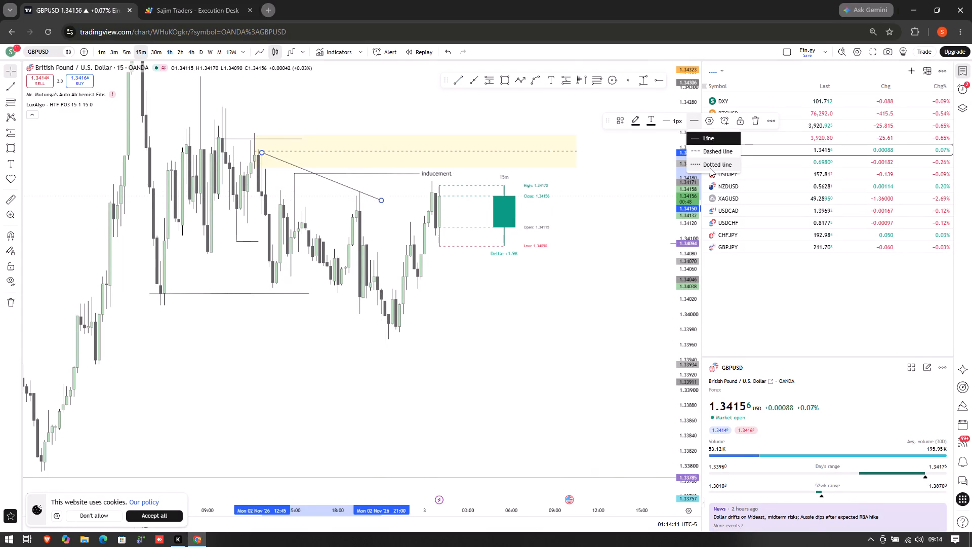
{"action": "left_click", "coordinate": [710, 168]}
{"action": "left_click", "coordinate": [589, 240]}
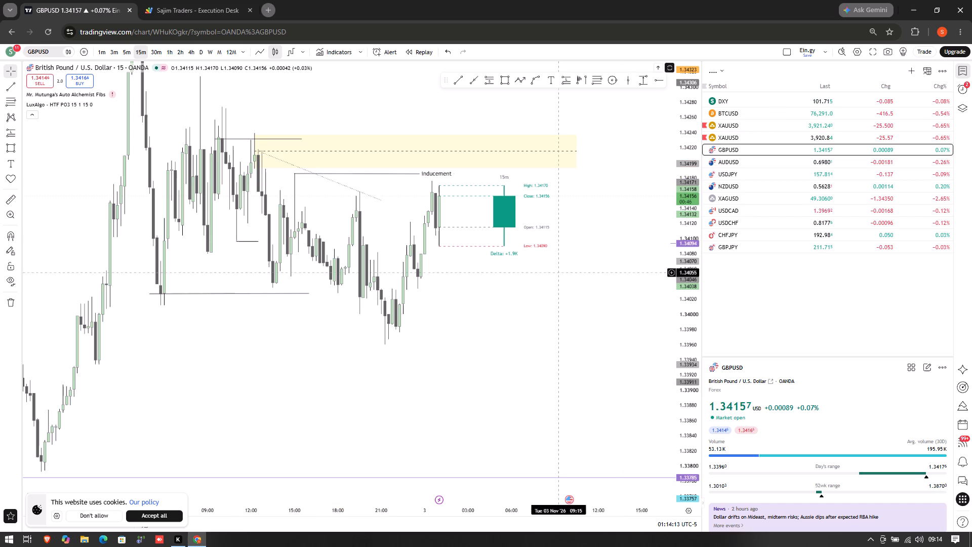
Label the descending dotted trend line with the text "Liq".
{"action": "left_click_drag", "start_coordinate": [496, 308], "coordinate": [512, 306]}
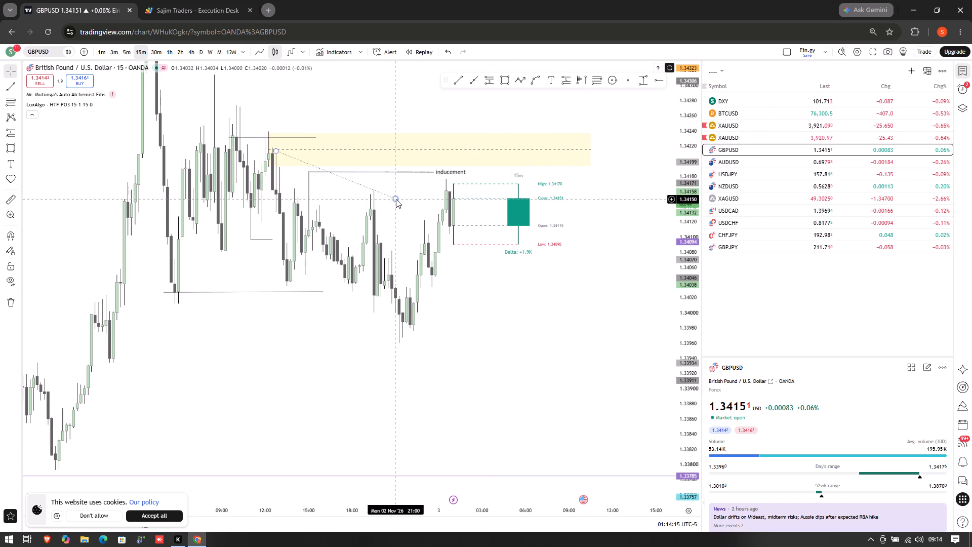
{"action": "left_click", "coordinate": [396, 199]}
{"action": "left_click", "coordinate": [711, 123]}
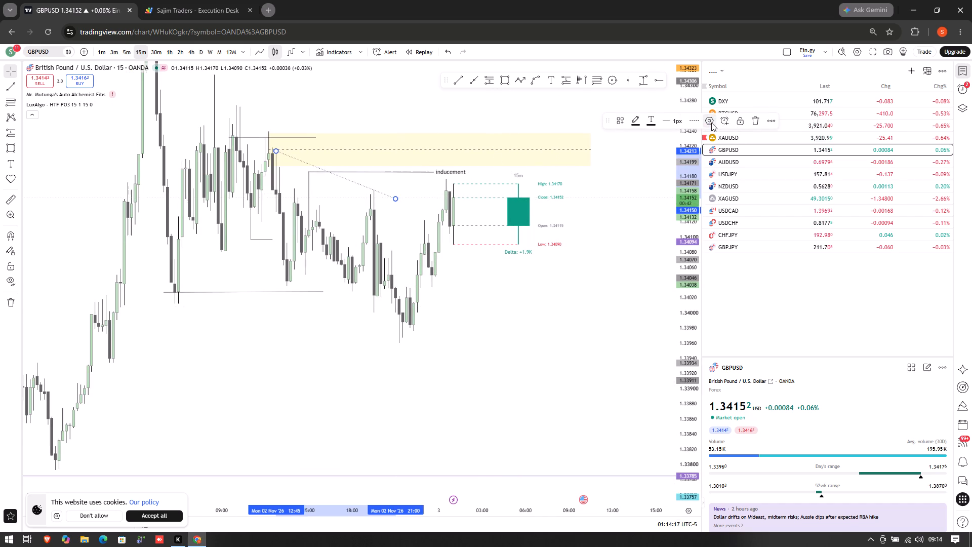
{"action": "type", "text": "liQ"}
{"action": "key", "text": "BackSpace"}
{"action": "key", "text": "BackSpace"}
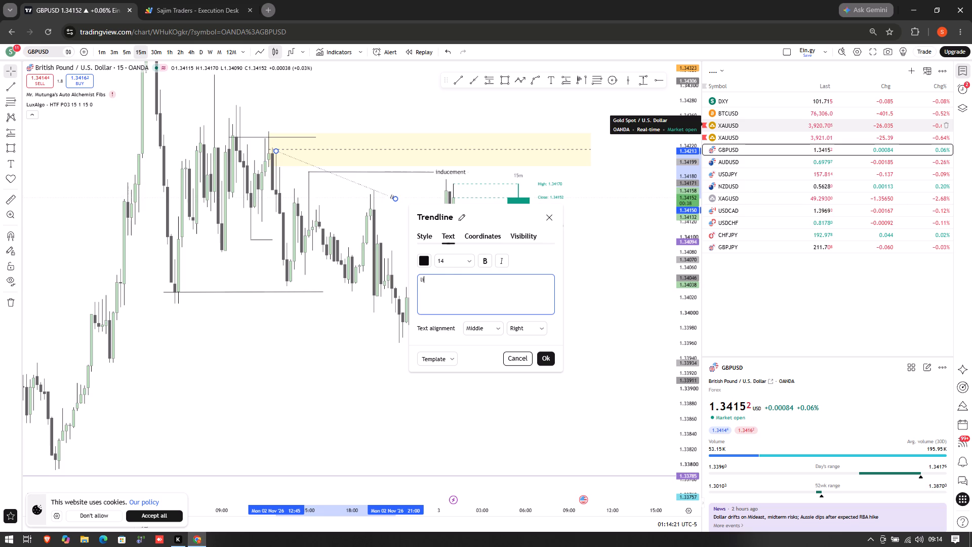
{"action": "key", "text": "BackSpace"}
{"action": "type", "text": "Liq"}
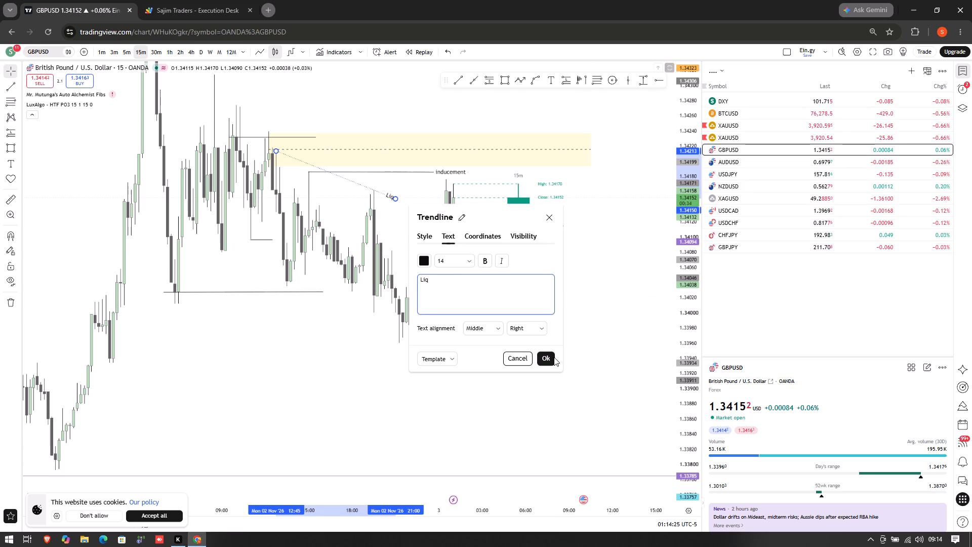
{"action": "left_click", "coordinate": [550, 357]}
Examine the wider 15-minute GBPUSD price history back to 30 Oct around the marked levels and zones.
{"action": "left_click_drag", "start_coordinate": [348, 405], "coordinate": [472, 349]}
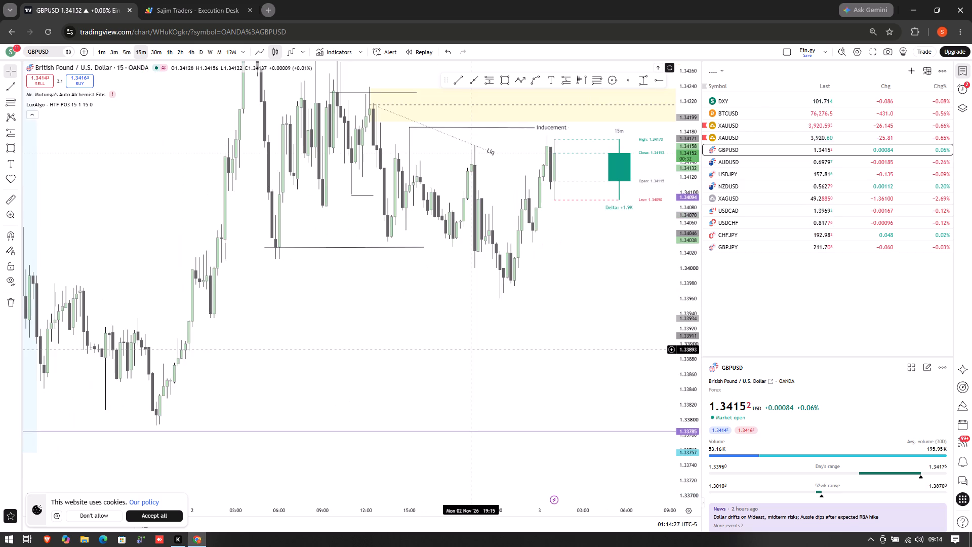
{"action": "key", "text": "ctrl+Down"}
{"action": "key", "text": "ctrl+Down"}
{"action": "key", "text": "ctrl+Down"}
{"action": "left_click_drag", "start_coordinate": [523, 320], "coordinate": [500, 386]}
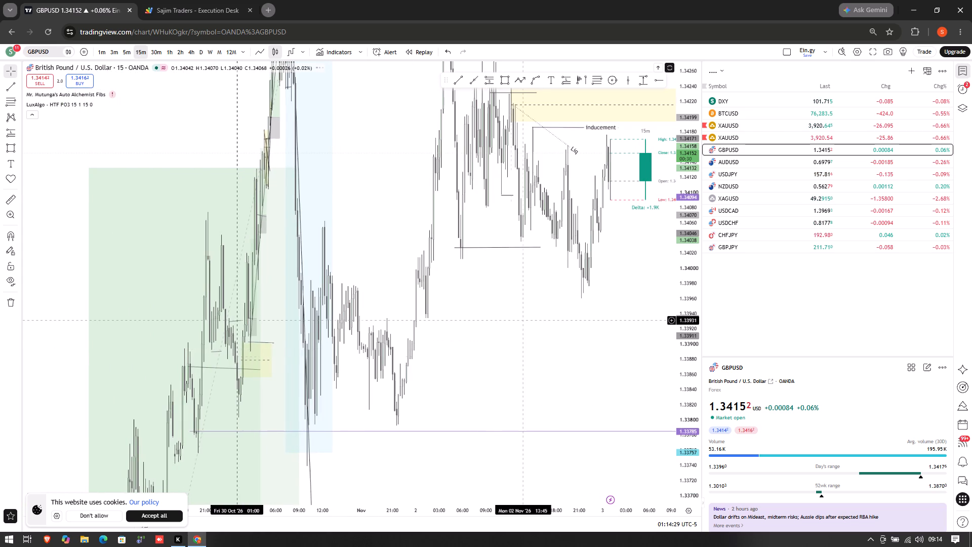
{"action": "left_click_drag", "start_coordinate": [500, 386], "coordinate": [467, 449]}
{"action": "left_click_drag", "start_coordinate": [483, 429], "coordinate": [463, 465]}
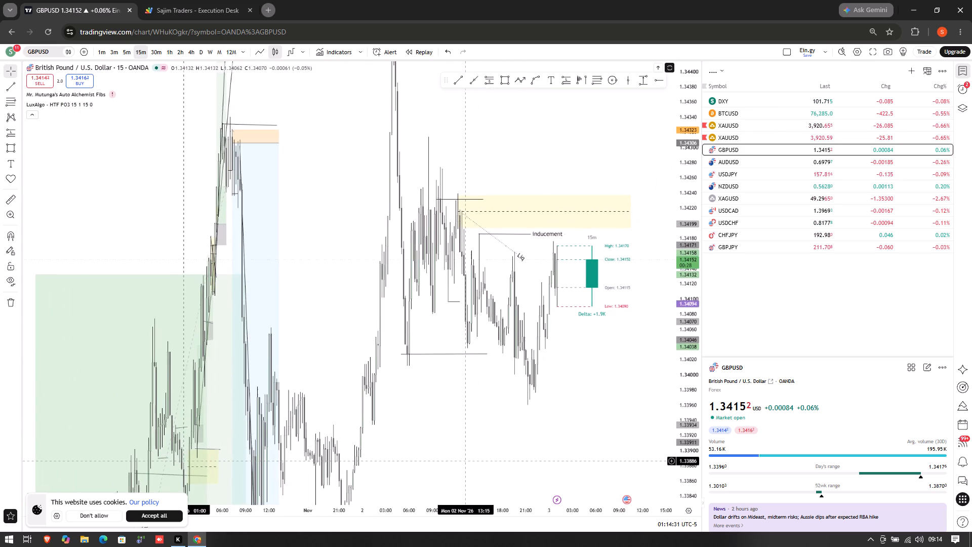
{"action": "left_click_drag", "start_coordinate": [463, 465], "coordinate": [441, 424]}
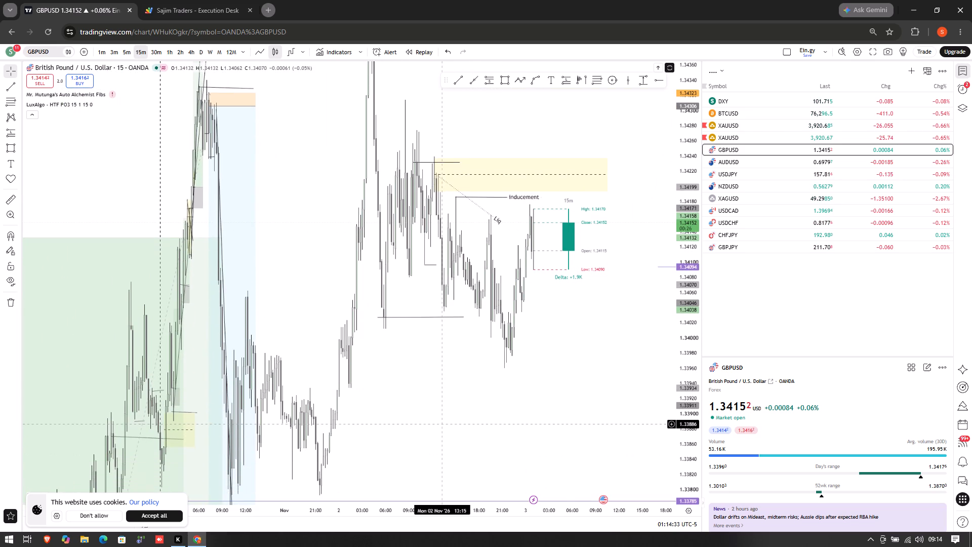
{"action": "key", "text": "ctrl+Up"}
{"action": "key", "text": "ctrl+Up"}
{"action": "key", "text": "ctrl+Up"}
{"action": "left_click_drag", "start_coordinate": [448, 389], "coordinate": [440, 389]}
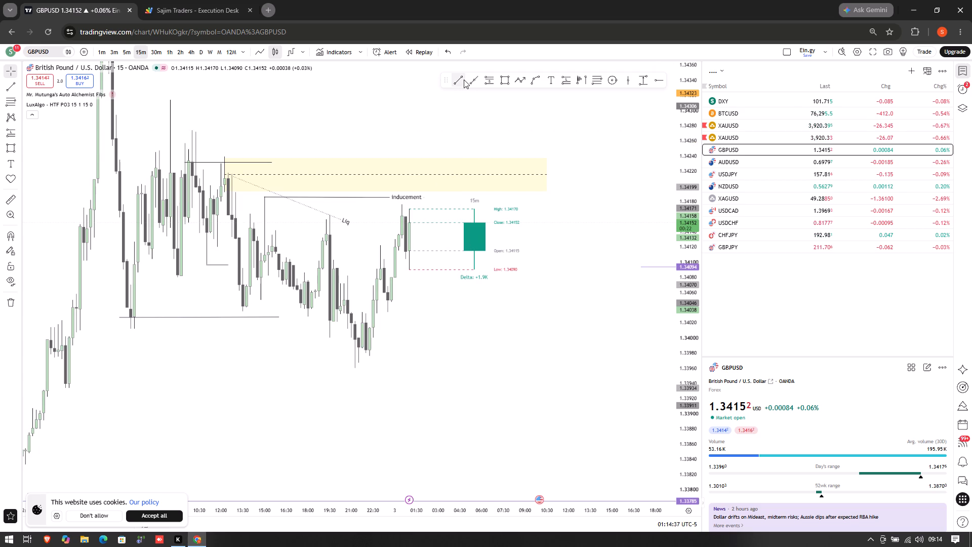
Draw a horizontal trend line at 1.34211 from 2 Nov 12:15 to 3 Nov 07:00 and make it solid.
{"action": "left_click", "coordinate": [463, 80]}
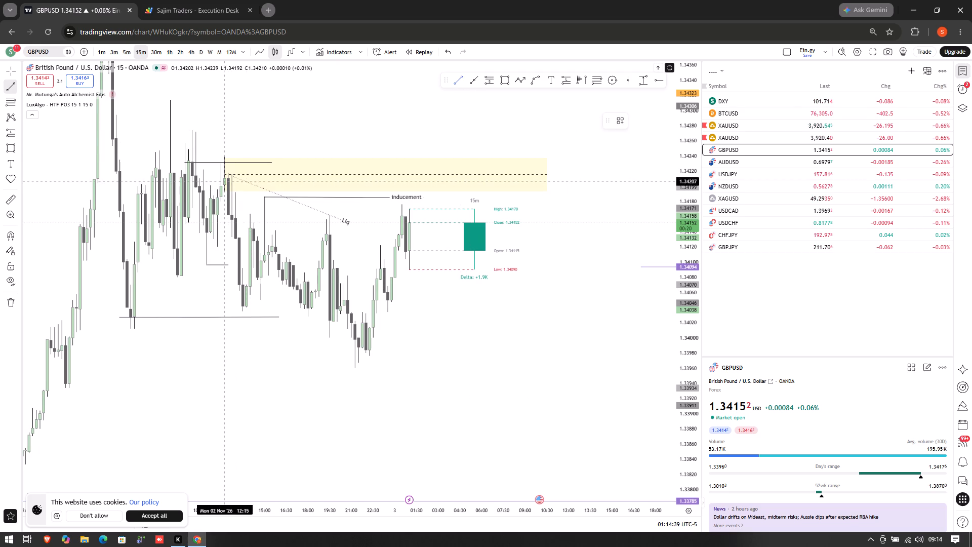
{"action": "left_click_drag", "start_coordinate": [224, 178], "coordinate": [305, 173]}
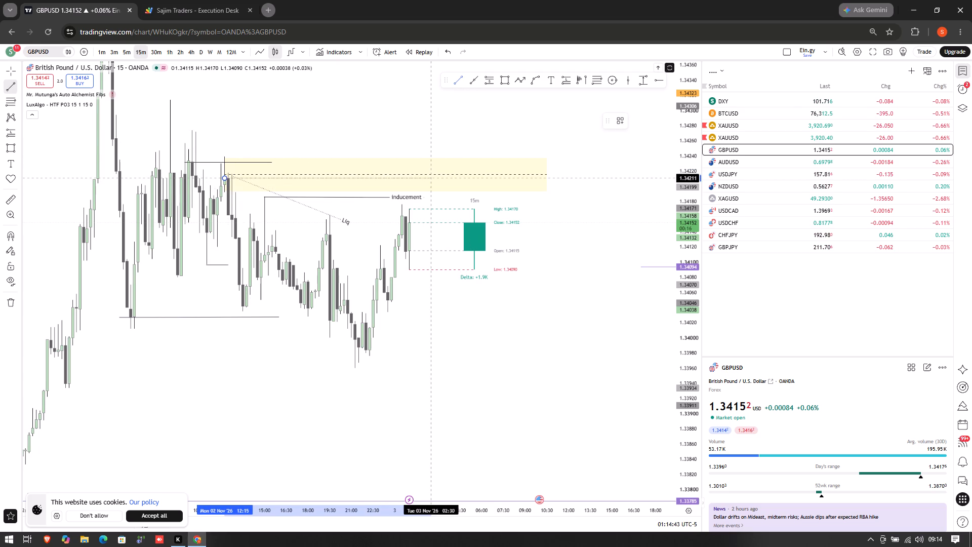
{"action": "left_click", "coordinate": [495, 197], "text": "shift"}
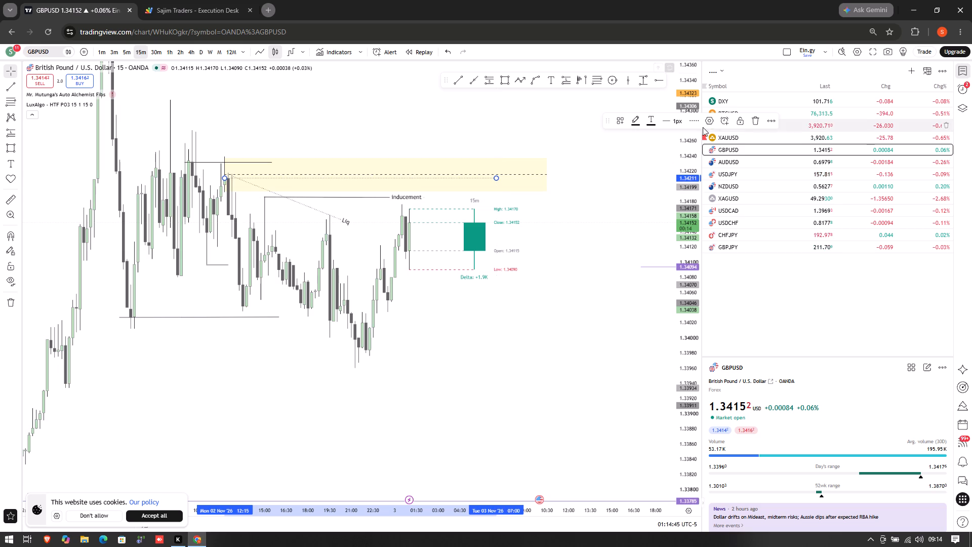
{"action": "left_click", "coordinate": [697, 122]}
{"action": "left_click", "coordinate": [700, 140]}
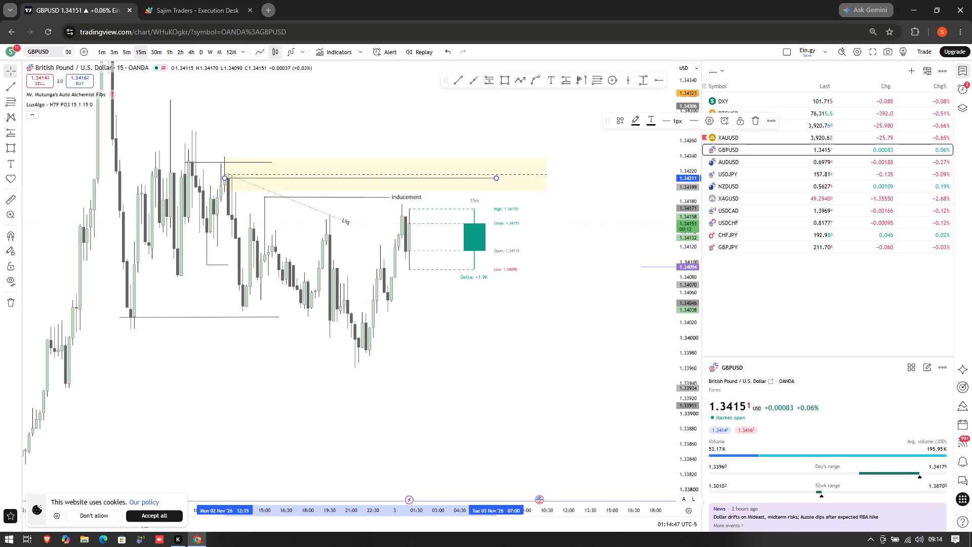
{"action": "left_click", "coordinate": [512, 307]}
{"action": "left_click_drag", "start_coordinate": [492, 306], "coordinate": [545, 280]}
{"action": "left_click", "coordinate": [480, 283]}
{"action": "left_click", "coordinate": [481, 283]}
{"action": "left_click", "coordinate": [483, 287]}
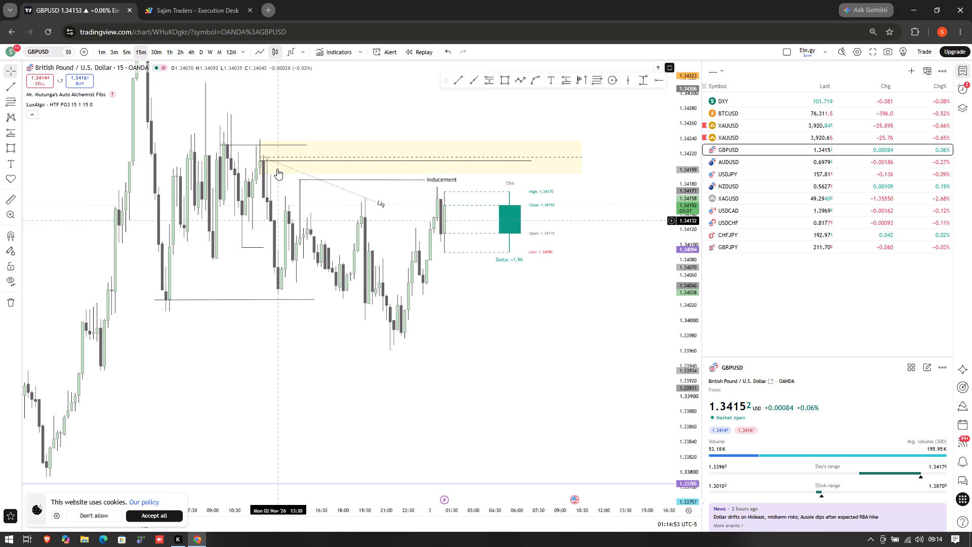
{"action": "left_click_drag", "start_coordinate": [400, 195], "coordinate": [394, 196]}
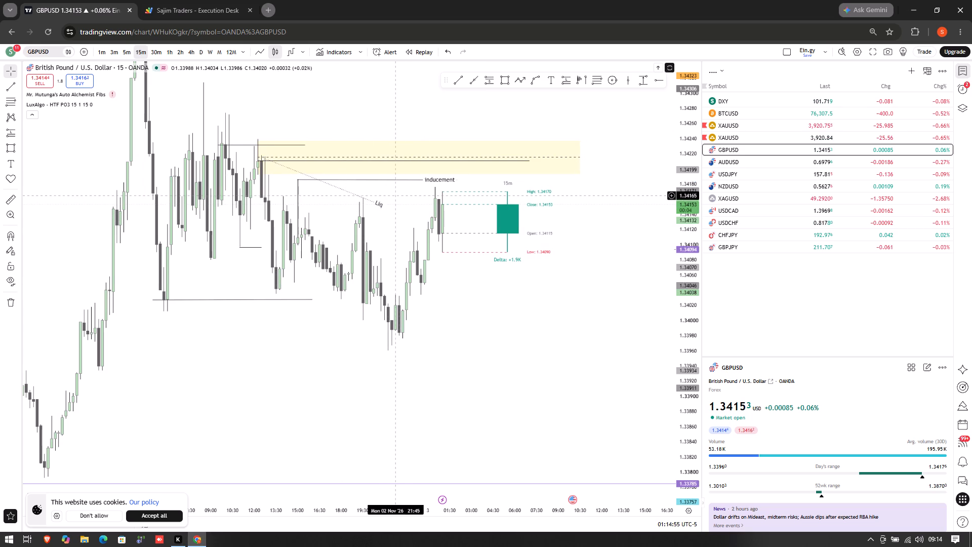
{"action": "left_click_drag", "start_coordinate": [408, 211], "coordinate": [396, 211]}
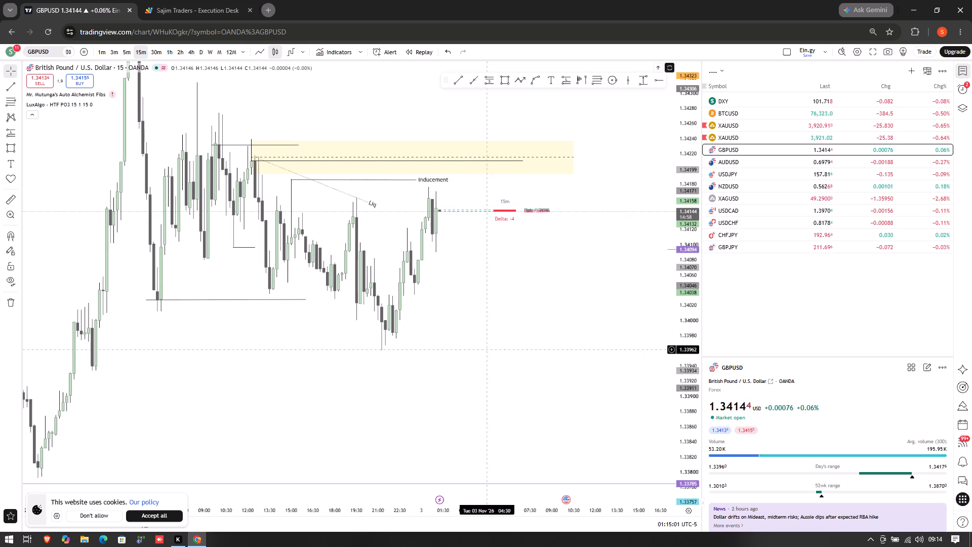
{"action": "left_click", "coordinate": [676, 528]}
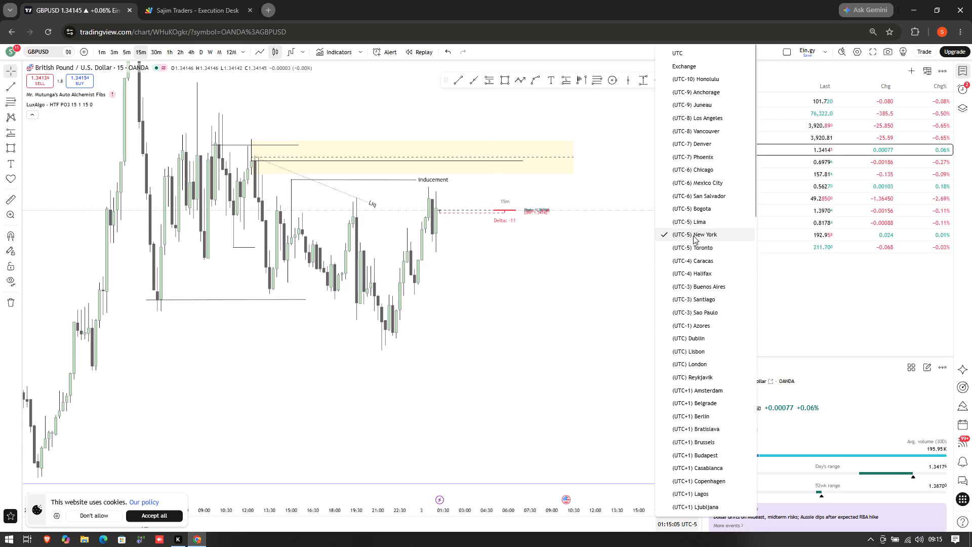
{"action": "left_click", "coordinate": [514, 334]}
Place a short position starting 3 Nov 02:15 with its entry at 1.34192 and its stop at 1.34241.
{"action": "left_click_drag", "start_coordinate": [514, 334], "coordinate": [480, 328]}
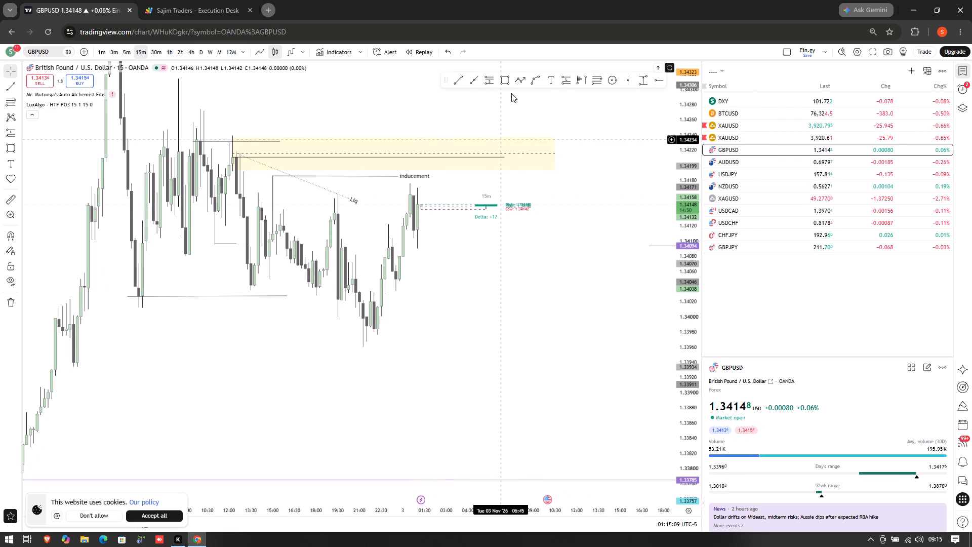
{"action": "left_click", "coordinate": [490, 81]}
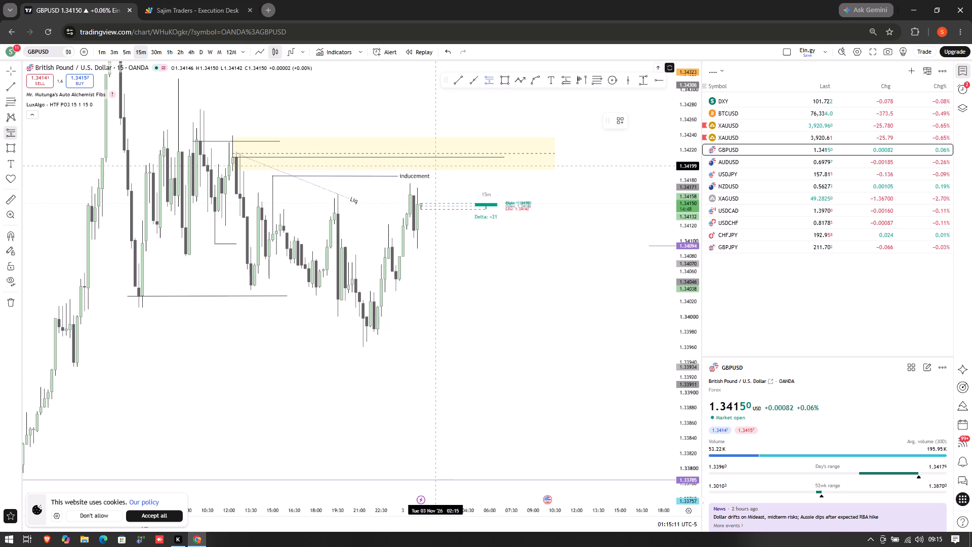
{"action": "left_click", "coordinate": [434, 171]}
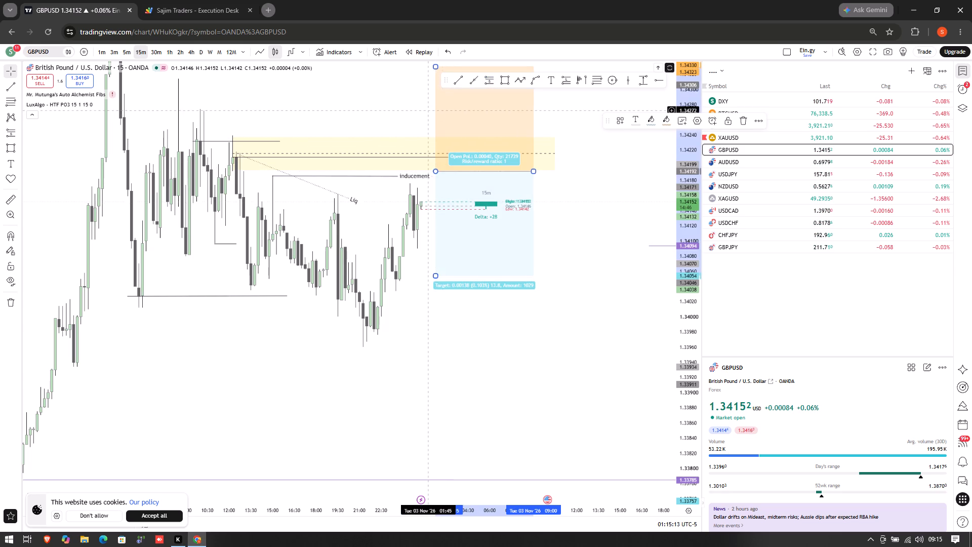
{"action": "left_click_drag", "start_coordinate": [427, 109], "coordinate": [426, 138]}
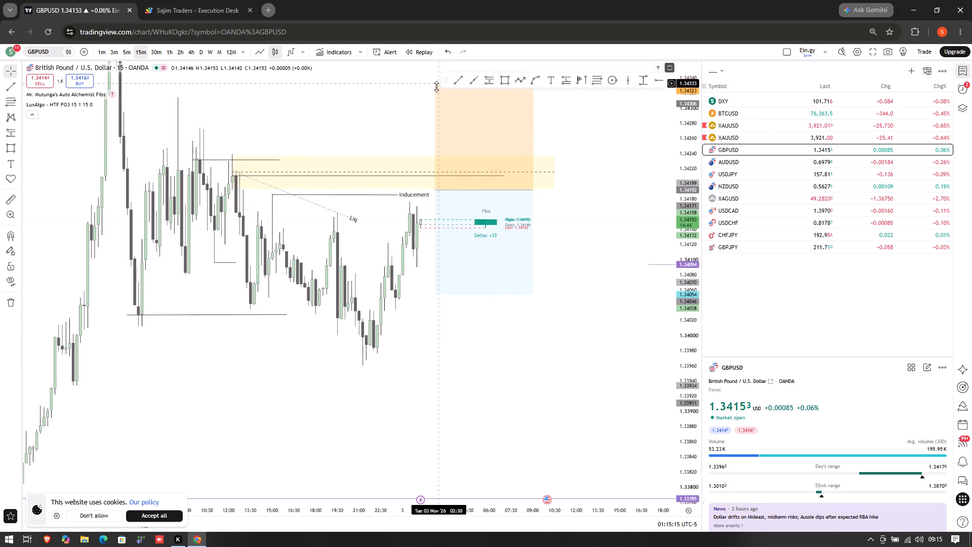
{"action": "left_click_drag", "start_coordinate": [436, 86], "coordinate": [432, 137]}
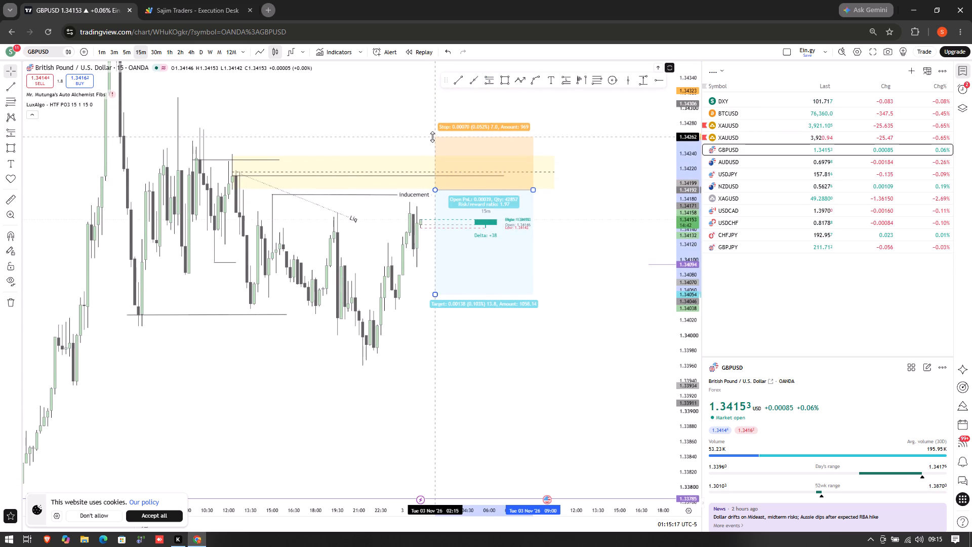
{"action": "left_click_drag", "start_coordinate": [432, 137], "coordinate": [435, 155]}
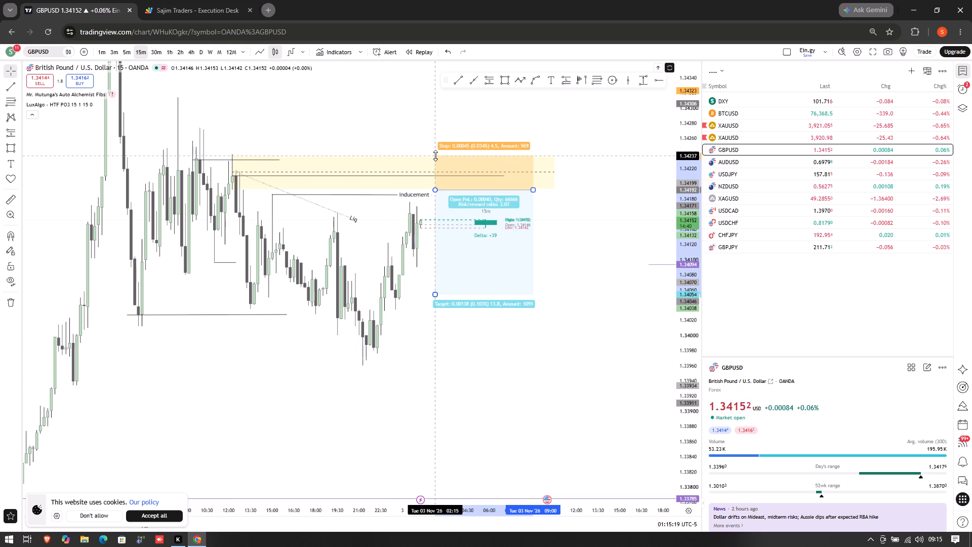
{"action": "left_click_drag", "start_coordinate": [435, 155], "coordinate": [437, 153]}
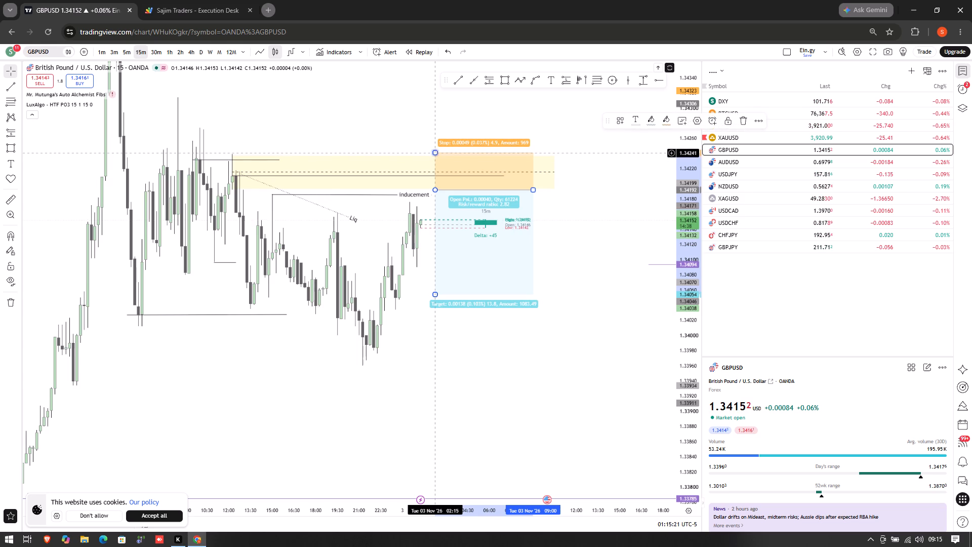
{"action": "left_click", "coordinate": [419, 132]}
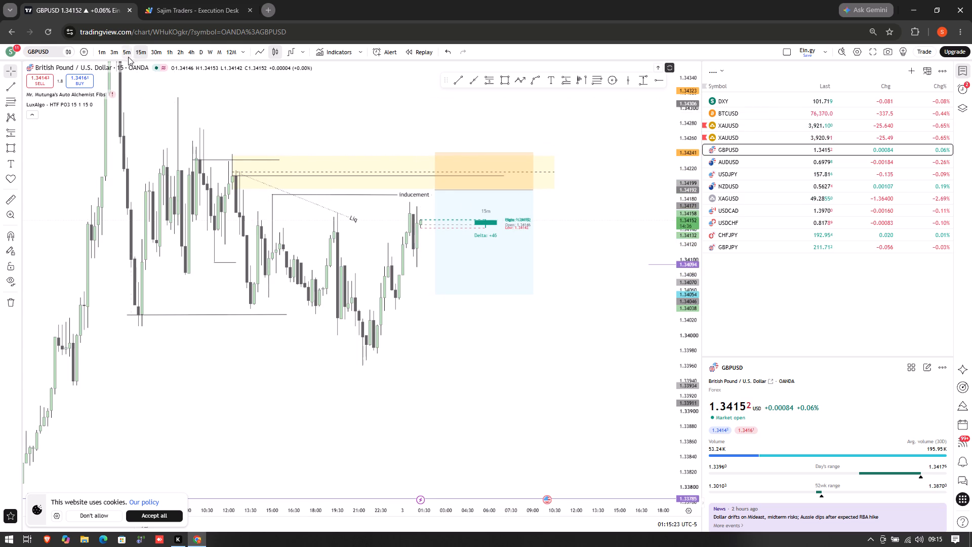
Switch the GBPUSD chart to the 5-minute timeframe.
{"action": "left_click", "coordinate": [128, 56]}
Extend the short position's target down to the late 2 Nov low at 1.33961.
{"action": "left_click_drag", "start_coordinate": [209, 332], "coordinate": [225, 339]}
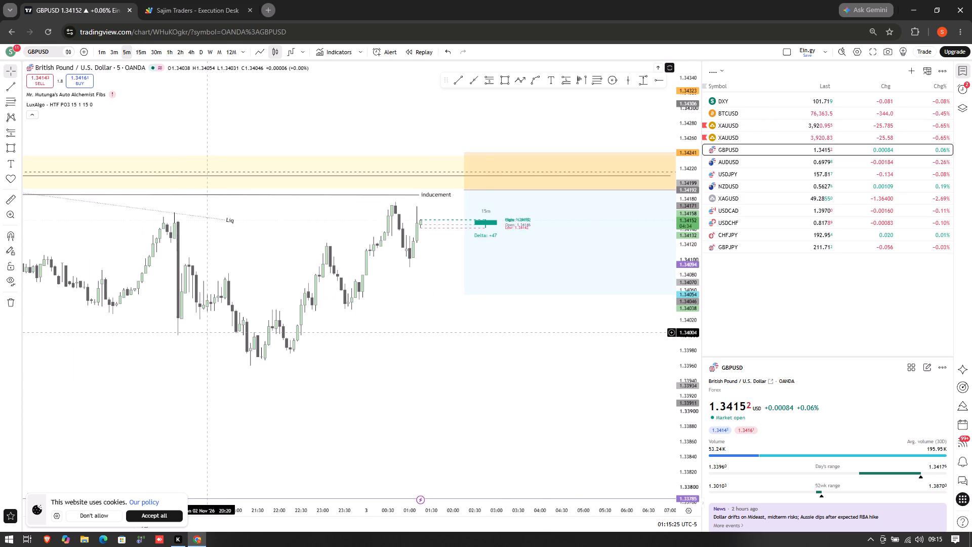
{"action": "left_click_drag", "start_coordinate": [225, 339], "coordinate": [285, 359]}
{"action": "key", "text": "ctrl+Down"}
{"action": "key", "text": "ctrl+Down"}
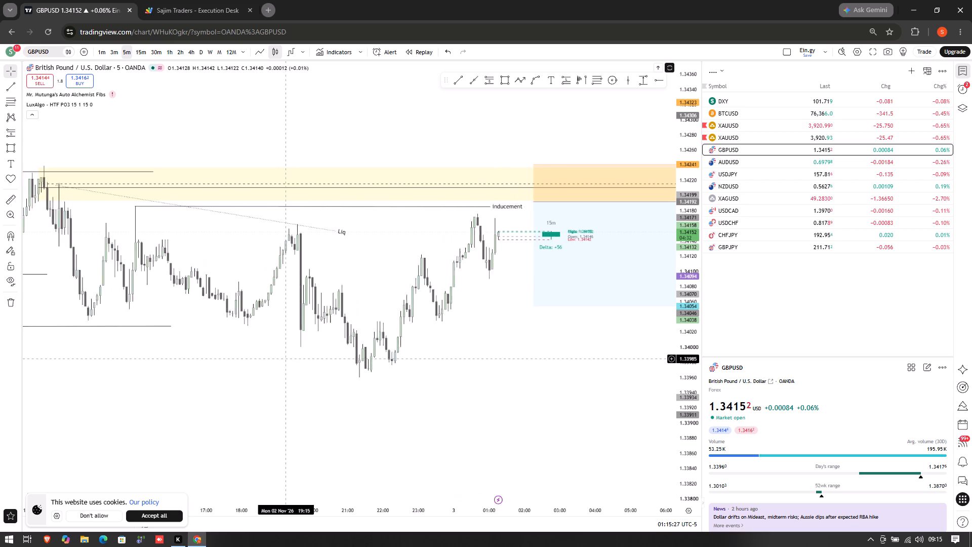
{"action": "left_click_drag", "start_coordinate": [389, 399], "coordinate": [371, 436]}
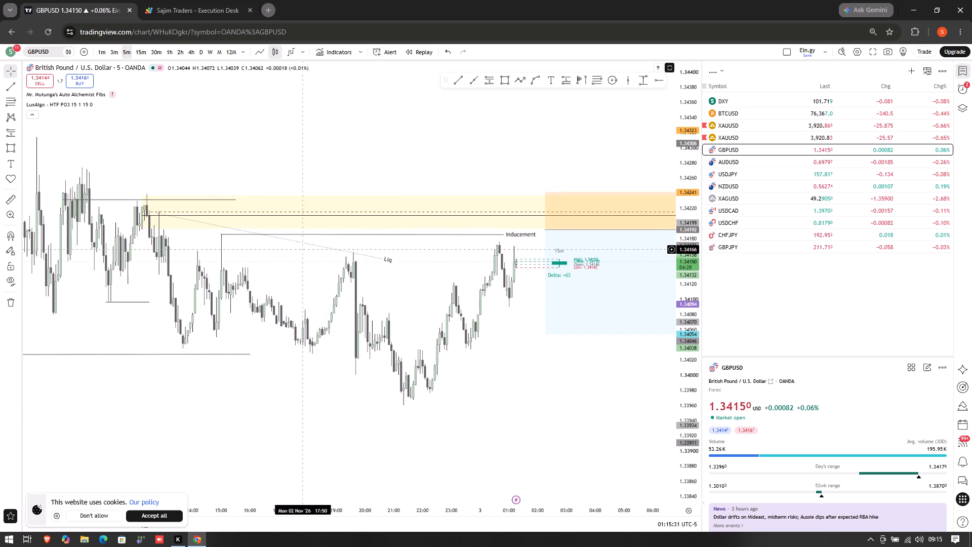
{"action": "left_click_drag", "start_coordinate": [270, 270], "coordinate": [309, 270]}
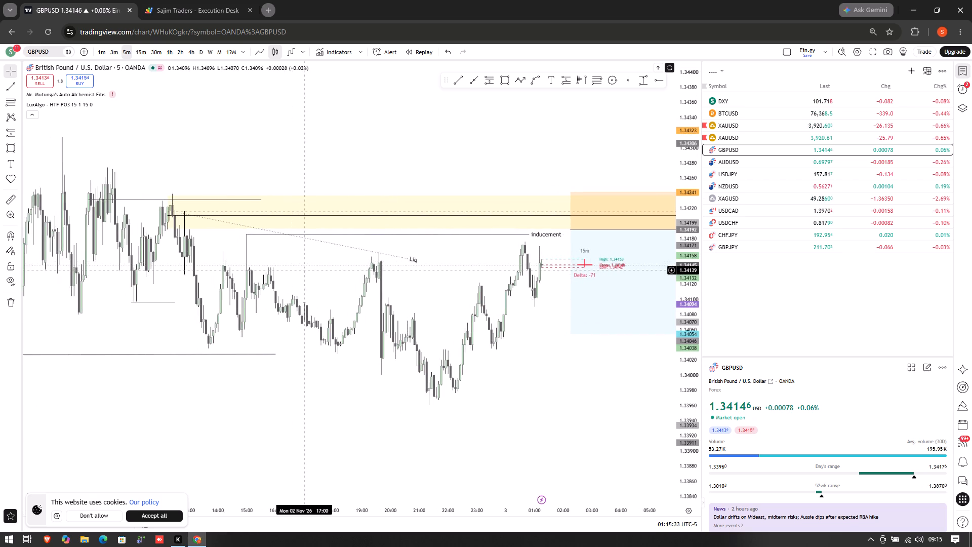
{"action": "left_click_drag", "start_coordinate": [309, 270], "coordinate": [311, 270]}
{"action": "left_click_drag", "start_coordinate": [346, 279], "coordinate": [296, 260]}
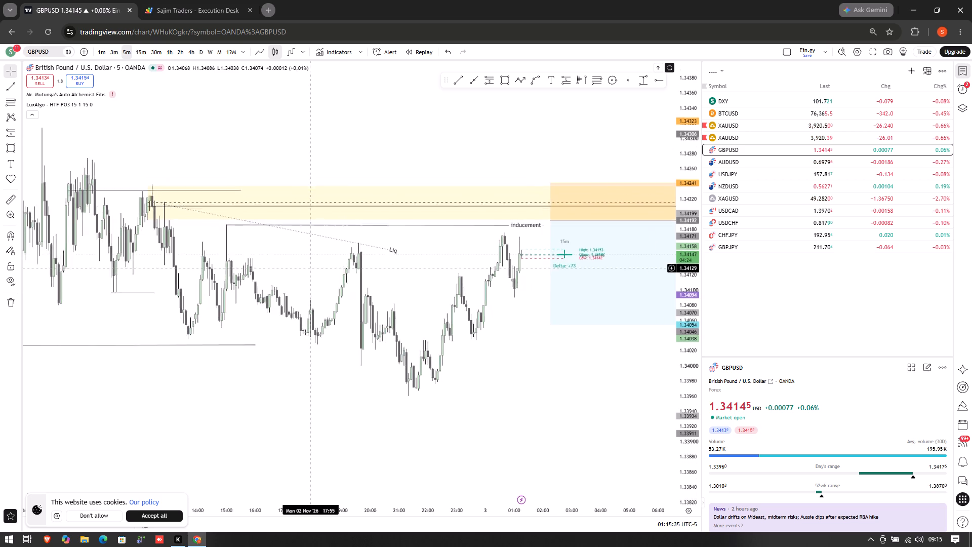
{"action": "left_click_drag", "start_coordinate": [296, 260], "coordinate": [255, 229]}
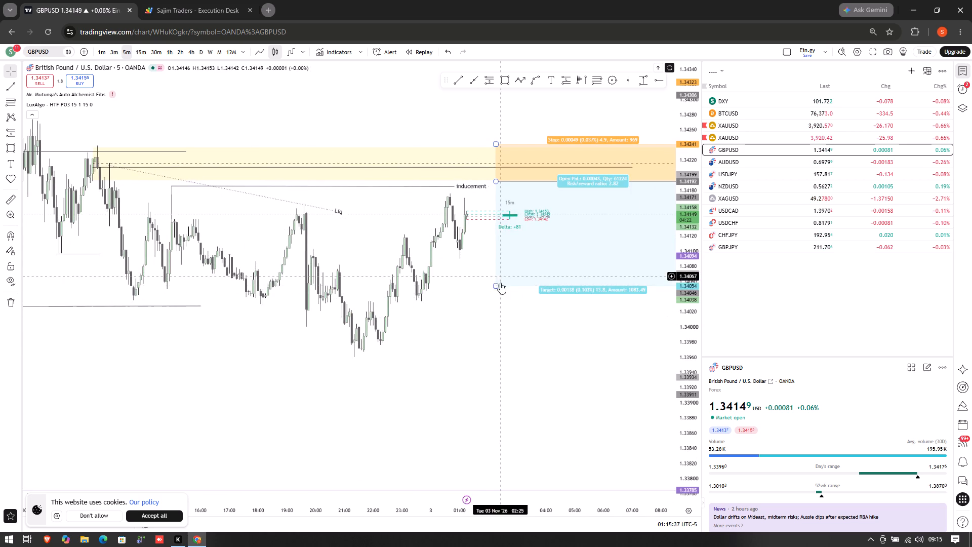
{"action": "left_click_drag", "start_coordinate": [495, 288], "coordinate": [493, 349]}
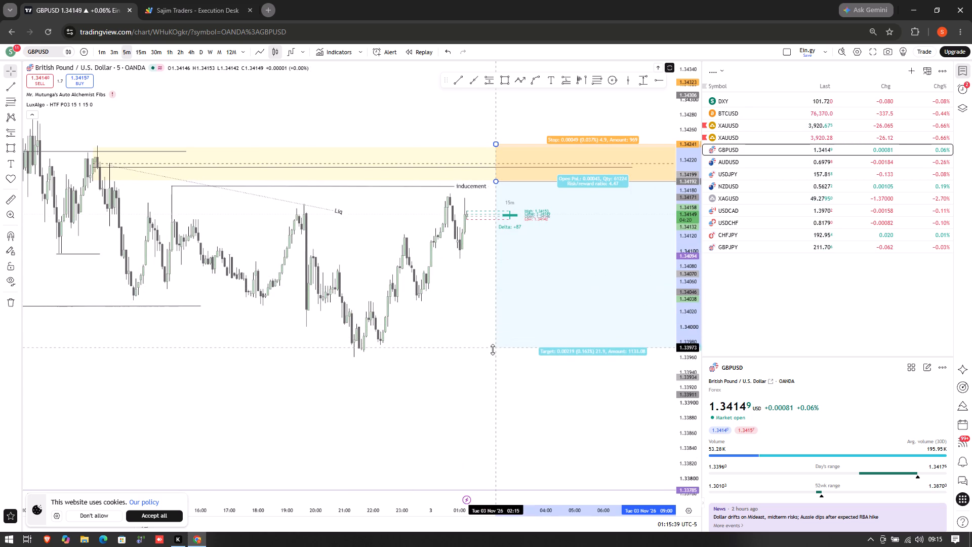
{"action": "left_click_drag", "start_coordinate": [493, 349], "coordinate": [492, 356]}
{"action": "left_click", "coordinate": [492, 356]}
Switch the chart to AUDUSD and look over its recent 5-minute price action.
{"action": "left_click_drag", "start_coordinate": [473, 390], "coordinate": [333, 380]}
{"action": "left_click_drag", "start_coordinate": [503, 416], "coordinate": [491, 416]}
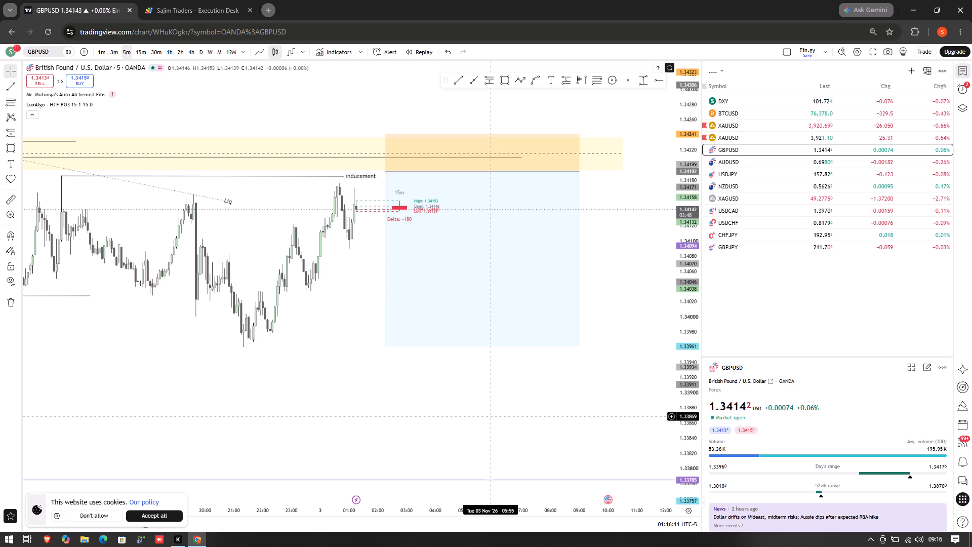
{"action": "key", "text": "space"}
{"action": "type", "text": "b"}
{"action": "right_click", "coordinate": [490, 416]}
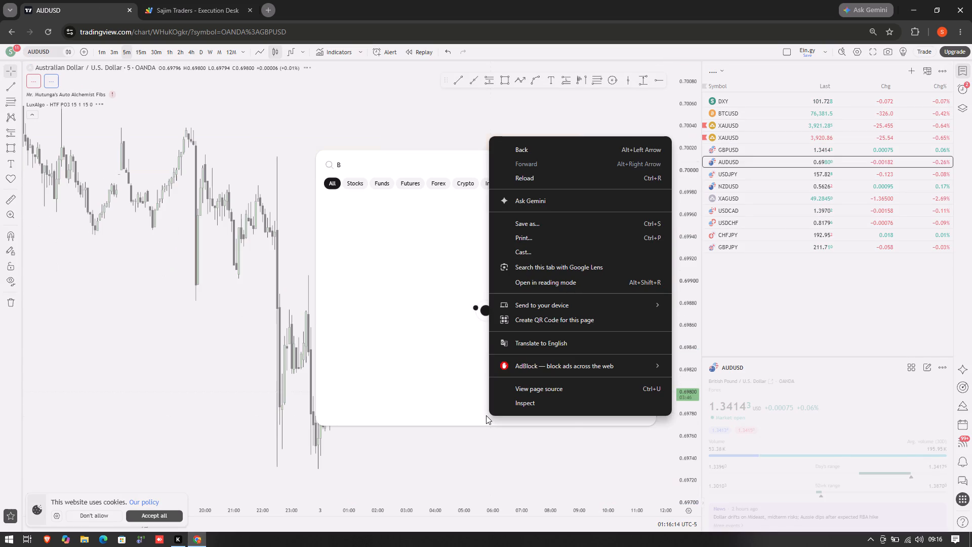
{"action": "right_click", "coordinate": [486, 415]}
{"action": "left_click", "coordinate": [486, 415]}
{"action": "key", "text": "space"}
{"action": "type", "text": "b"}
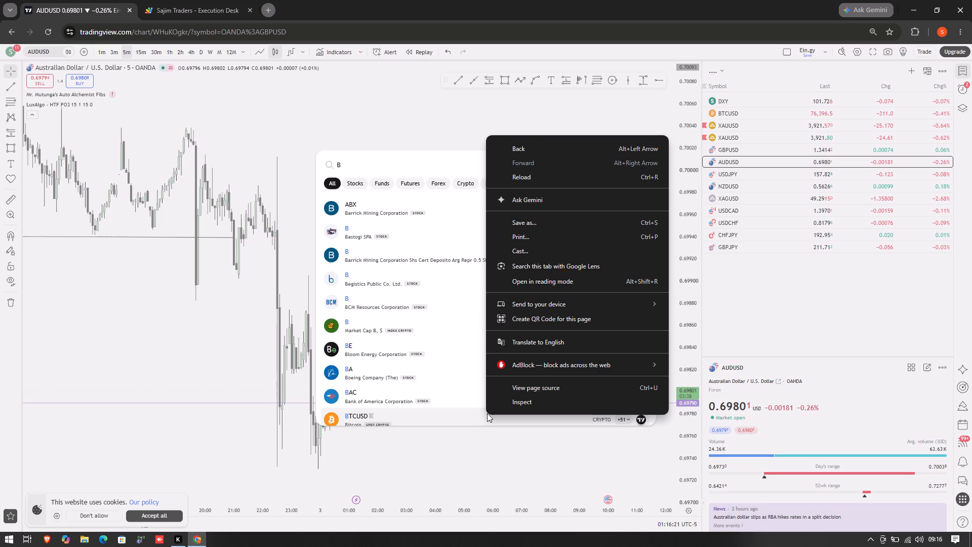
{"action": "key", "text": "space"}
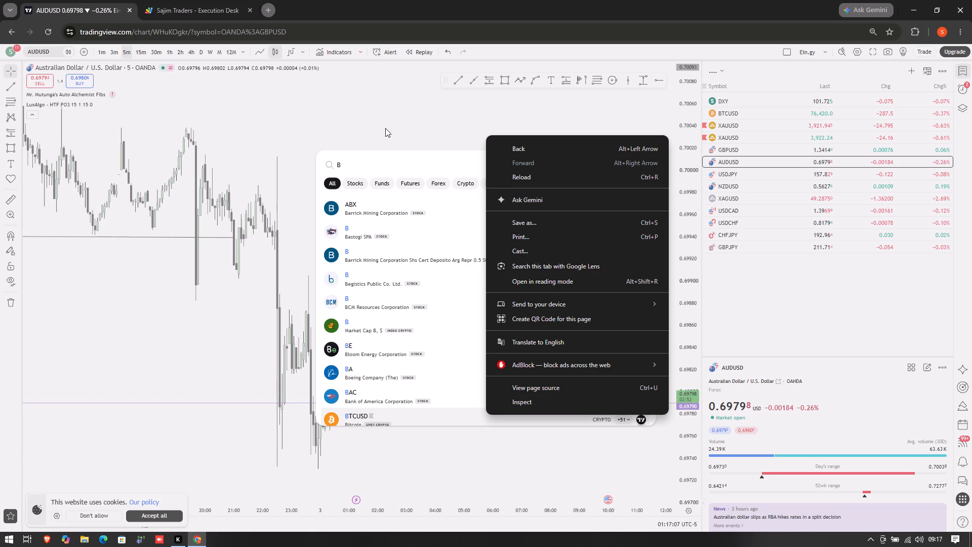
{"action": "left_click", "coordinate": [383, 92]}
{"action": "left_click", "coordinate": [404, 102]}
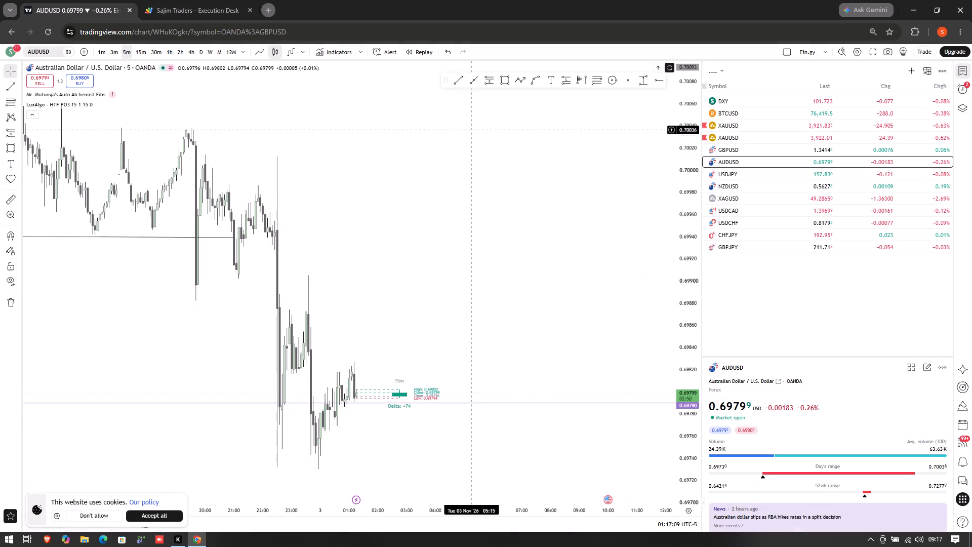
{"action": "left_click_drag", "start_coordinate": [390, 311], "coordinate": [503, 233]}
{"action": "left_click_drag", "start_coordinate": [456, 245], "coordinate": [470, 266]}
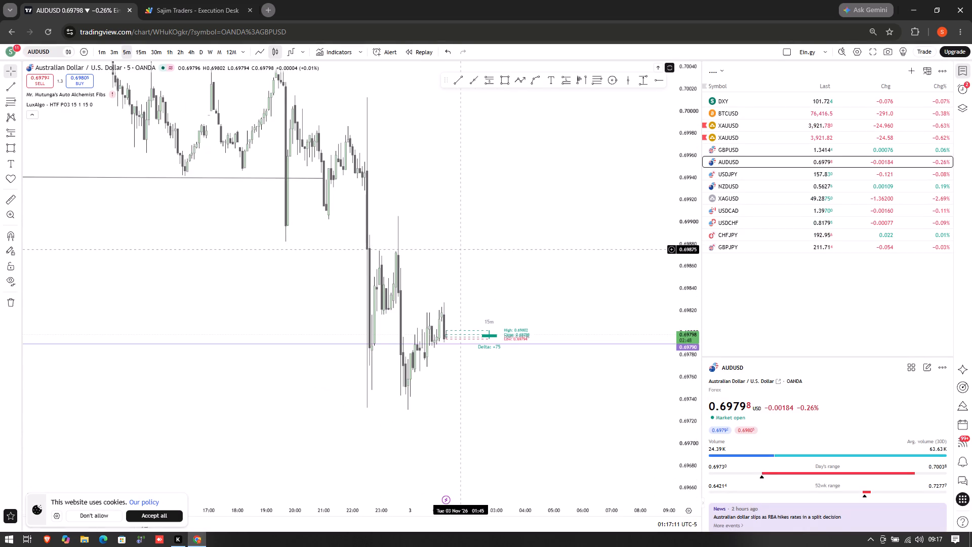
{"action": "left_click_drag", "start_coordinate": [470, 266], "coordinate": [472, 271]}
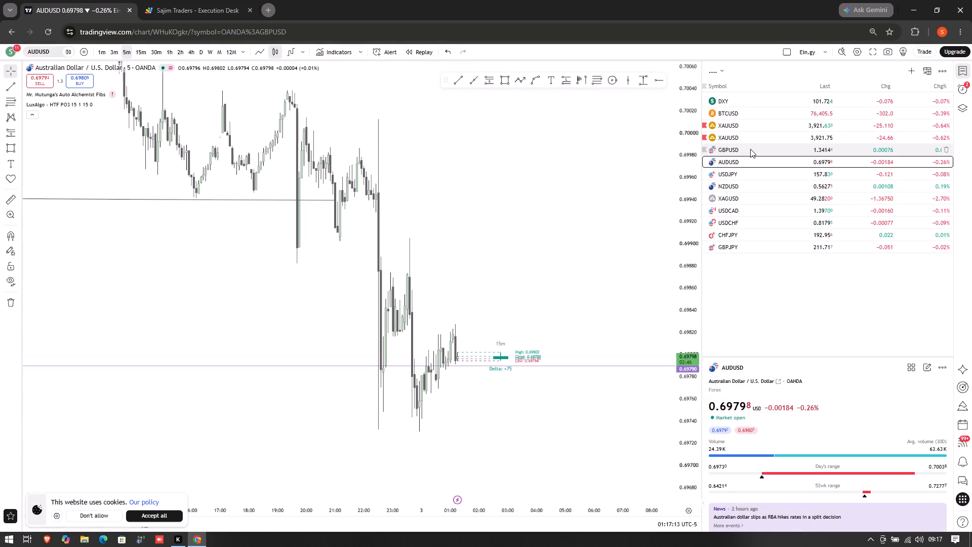
Return to the GBPUSD chart and switch it to the 1-minute timeframe.
{"action": "left_click", "coordinate": [750, 148]}
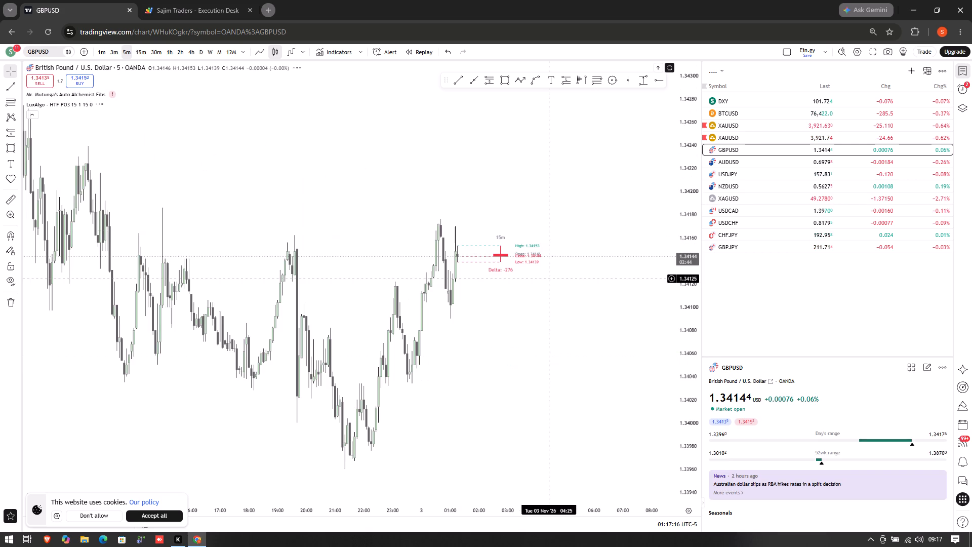
{"action": "left_click_drag", "start_coordinate": [469, 338], "coordinate": [492, 342]}
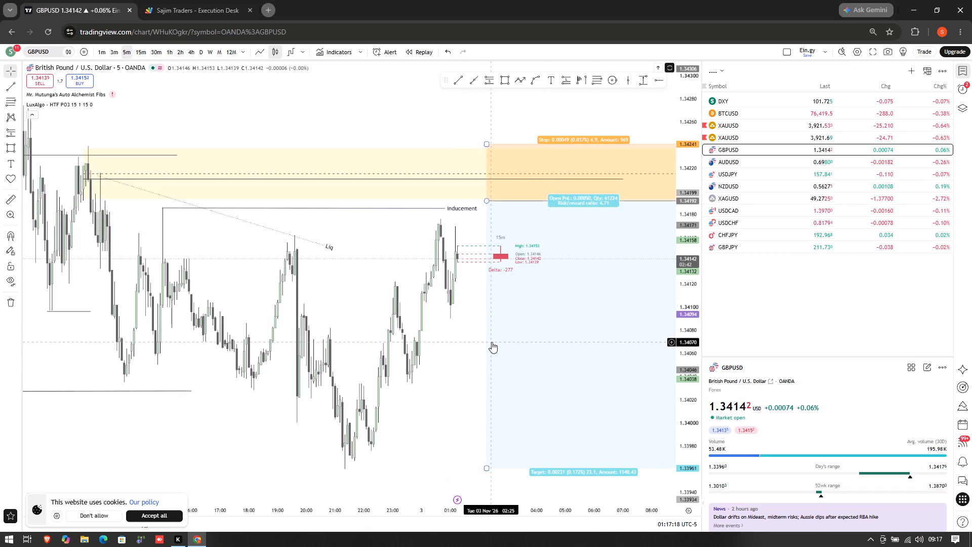
{"action": "left_click_drag", "start_coordinate": [425, 344], "coordinate": [445, 343]}
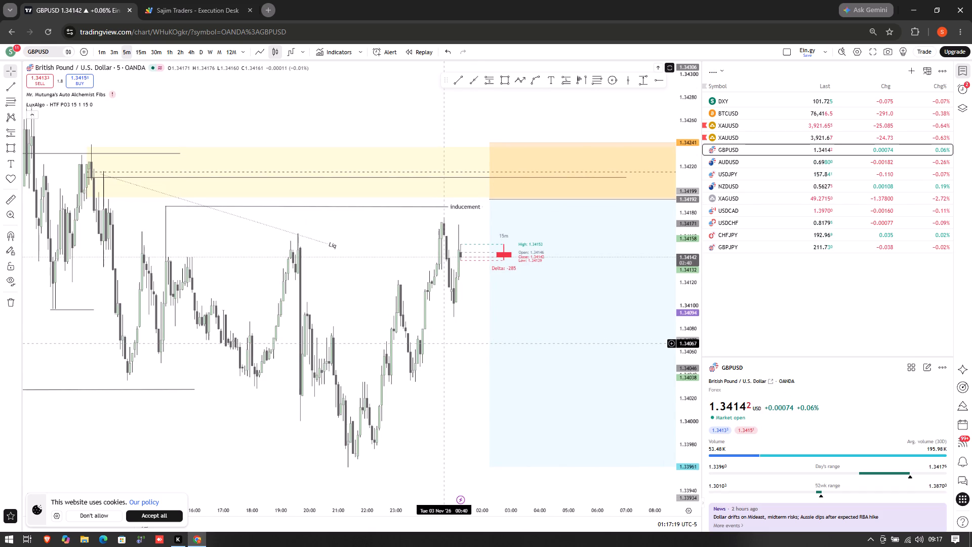
{"action": "left_click_drag", "start_coordinate": [443, 347], "coordinate": [522, 370]}
{"action": "left_click_drag", "start_coordinate": [503, 361], "coordinate": [473, 349]}
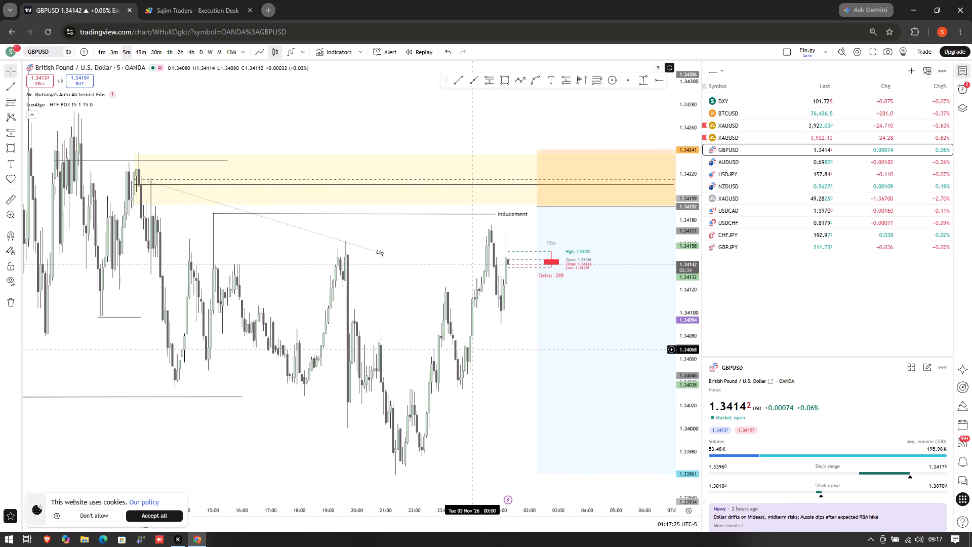
{"action": "left_click", "coordinate": [115, 50]}
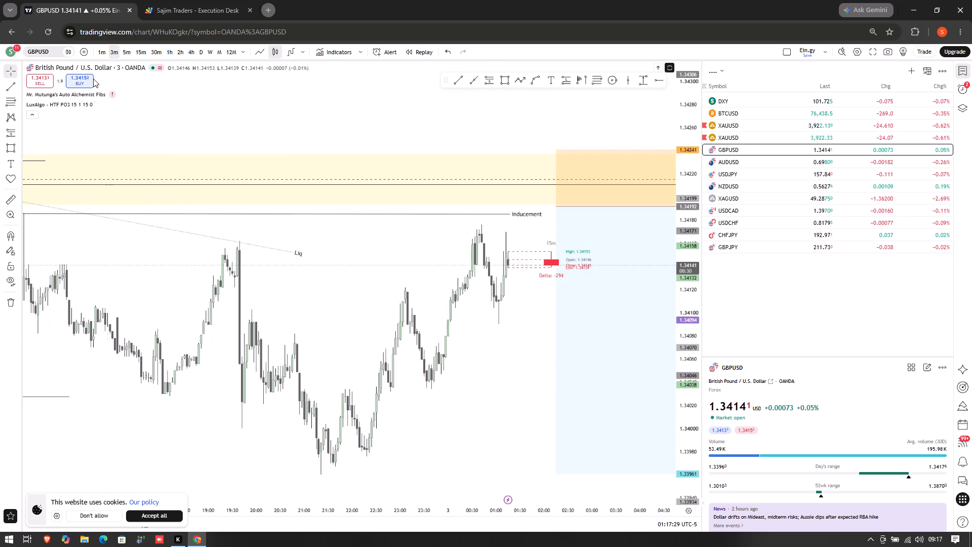
{"action": "left_click", "coordinate": [97, 51]}
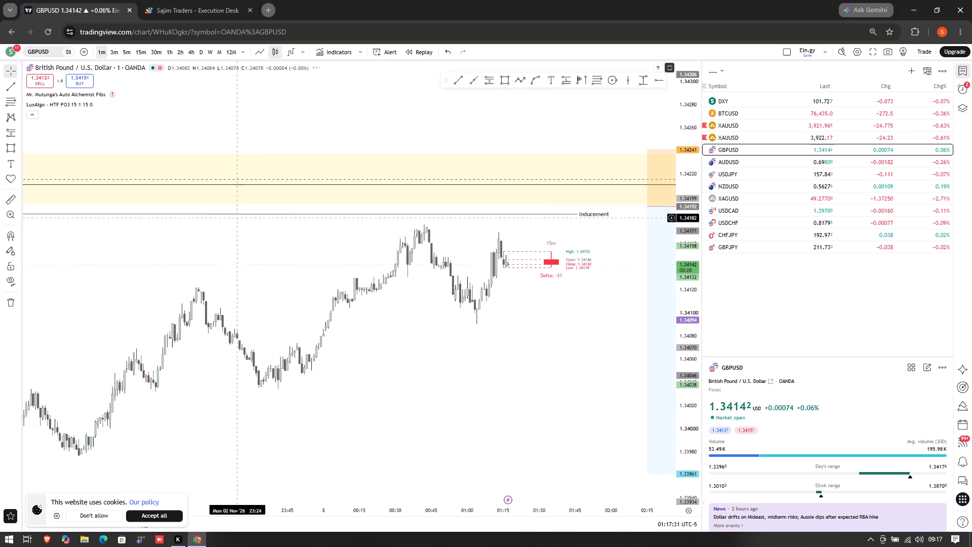
Delete the short position from the GBPUSD chart.
{"action": "left_click_drag", "start_coordinate": [380, 325], "coordinate": [336, 311]}
{"action": "left_click_drag", "start_coordinate": [460, 360], "coordinate": [412, 357]}
{"action": "key", "text": "ctrl+Up"}
{"action": "key", "text": "ctrl+Up"}
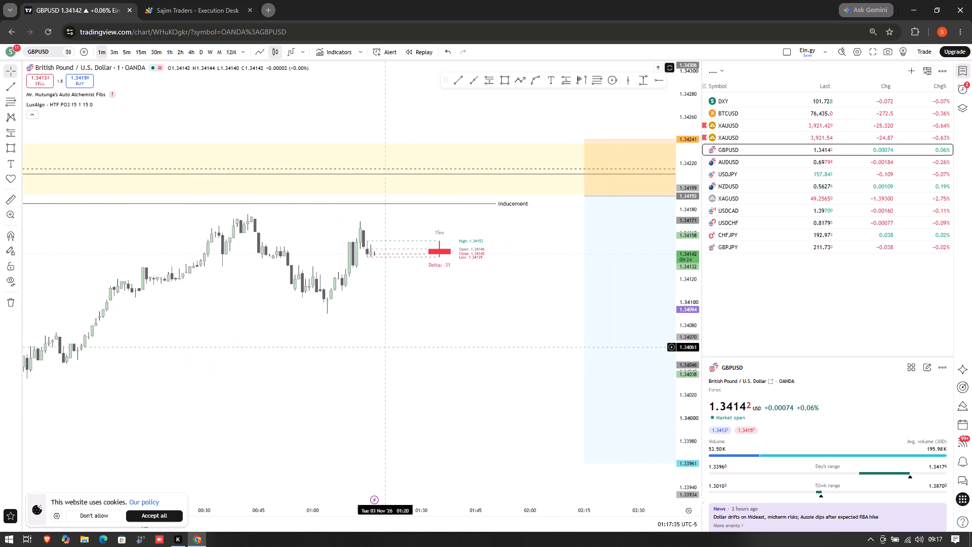
{"action": "left_click_drag", "start_coordinate": [375, 346], "coordinate": [416, 369]}
{"action": "left_click", "coordinate": [416, 369]}
{"action": "left_click_drag", "start_coordinate": [354, 366], "coordinate": [537, 341]}
{"action": "left_click_drag", "start_coordinate": [432, 355], "coordinate": [311, 377]}
{"action": "left_click_drag", "start_coordinate": [403, 404], "coordinate": [269, 409]}
{"action": "left_click", "coordinate": [592, 339]}
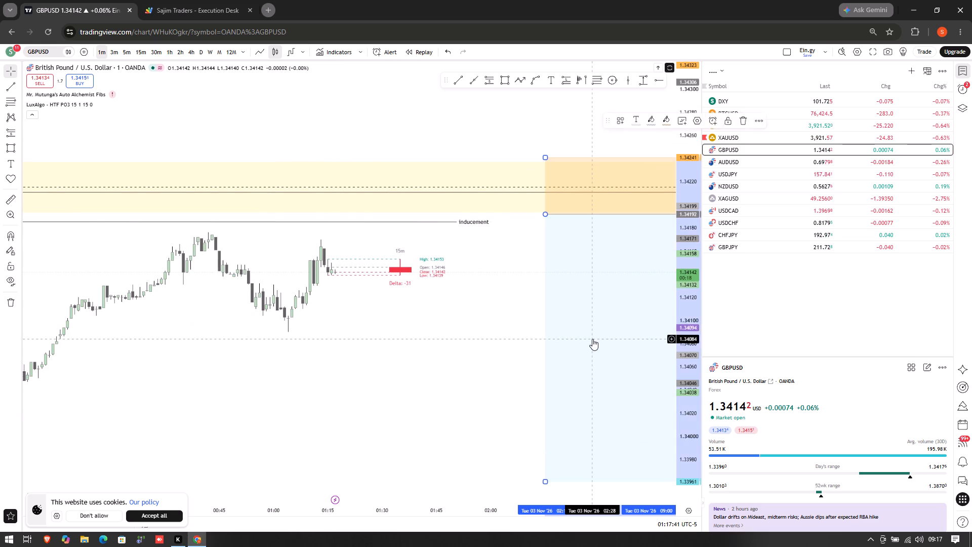
{"action": "left_click", "coordinate": [742, 121]}
Draw a rising ray under the recent lows from 2 Nov 22:21 at 1.33975 through 23:47 at 1.34041.
{"action": "left_click_drag", "start_coordinate": [247, 318], "coordinate": [369, 315]}
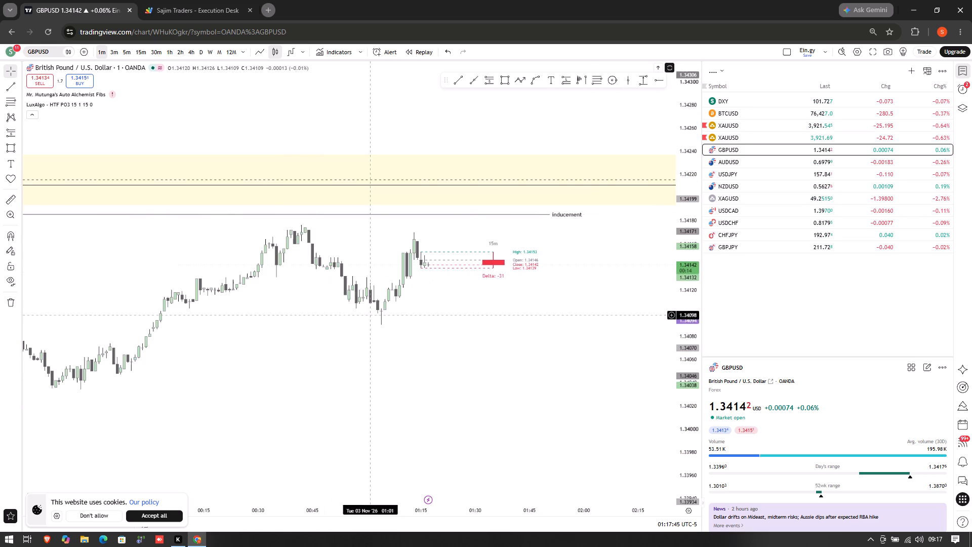
{"action": "left_click_drag", "start_coordinate": [196, 317], "coordinate": [278, 333]}
{"action": "key", "text": "ctrl+Down"}
{"action": "key", "text": "ctrl+Down"}
{"action": "key", "text": "ctrl+Down"}
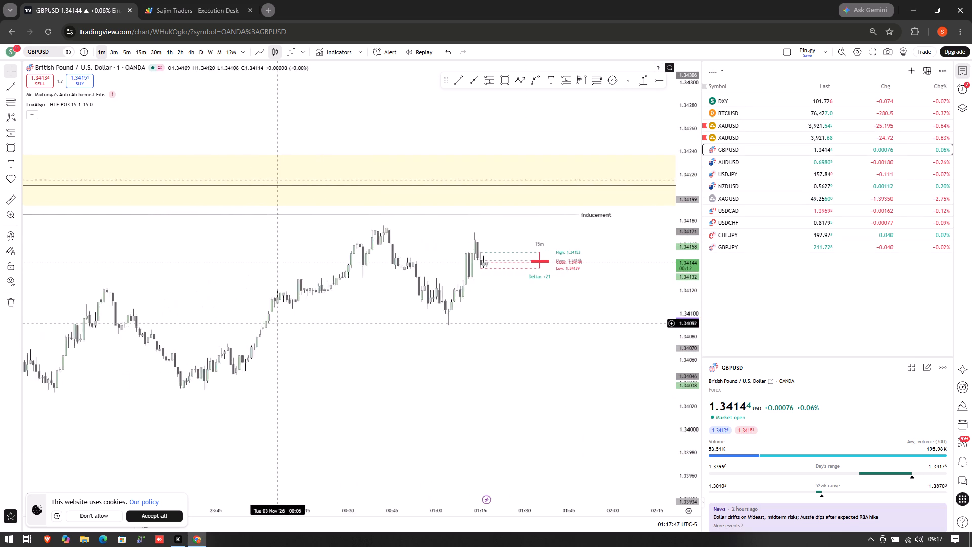
{"action": "key", "text": "ctrl+Down"}
{"action": "key", "text": "ctrl+Down"}
{"action": "key", "text": "ctrl+Down"}
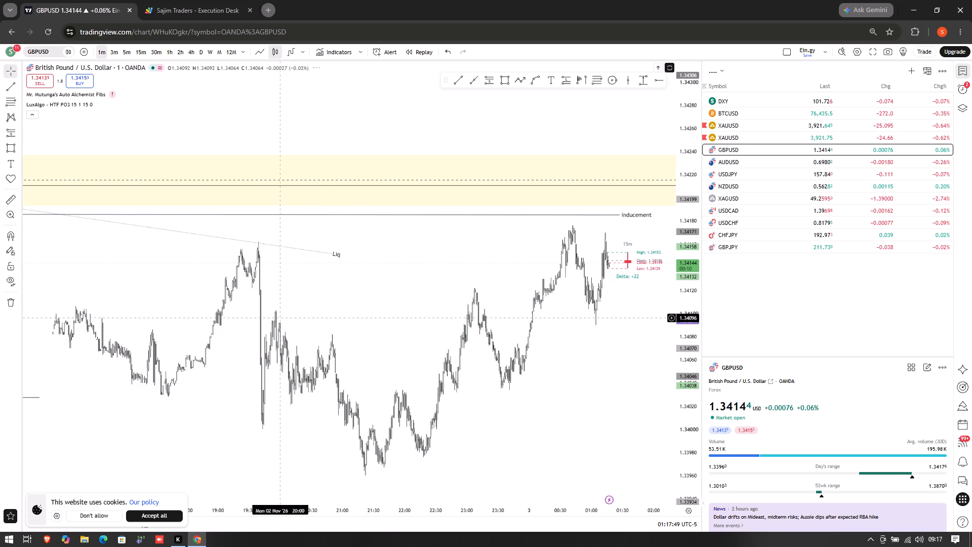
{"action": "left_click_drag", "start_coordinate": [389, 323], "coordinate": [341, 320]}
{"action": "left_click_drag", "start_coordinate": [463, 315], "coordinate": [367, 259]}
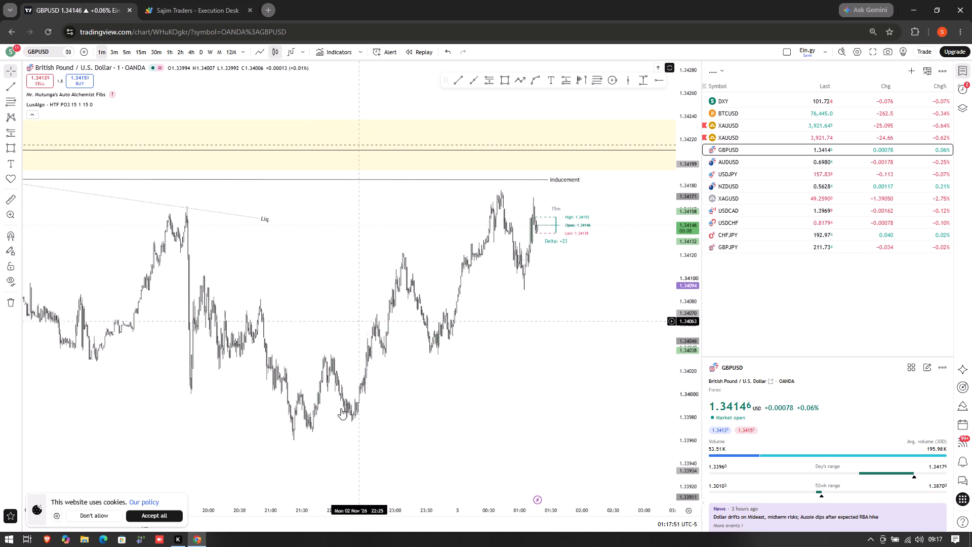
{"action": "left_click_drag", "start_coordinate": [523, 339], "coordinate": [494, 317]}
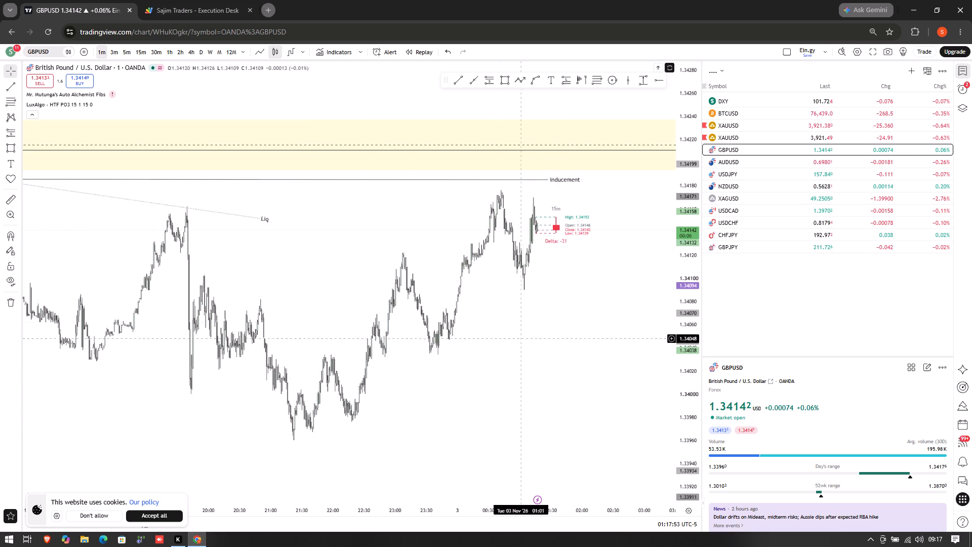
{"action": "left_click_drag", "start_coordinate": [494, 317], "coordinate": [477, 292]}
{"action": "left_click", "coordinate": [472, 79]}
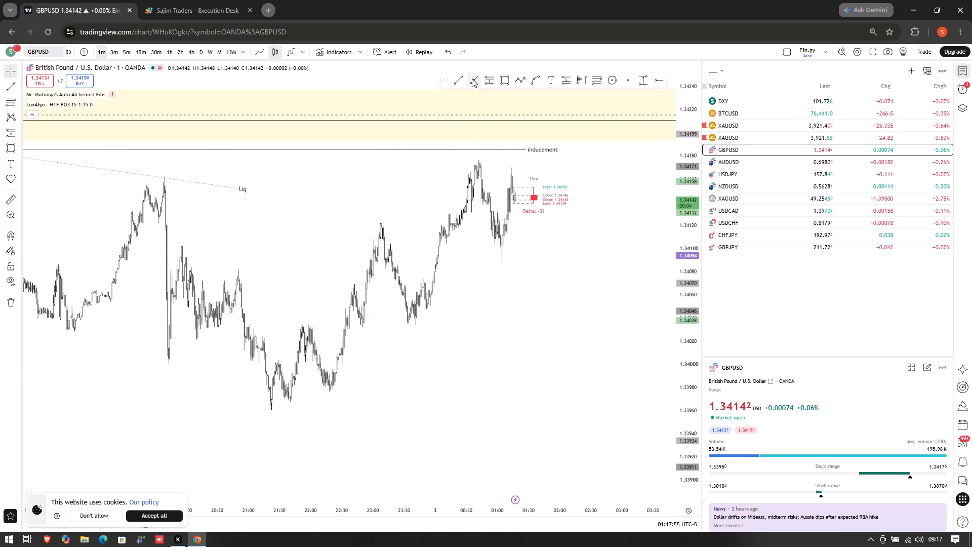
{"action": "left_click_drag", "start_coordinate": [333, 393], "coordinate": [422, 317]}
{"action": "left_click", "coordinate": [422, 317]}
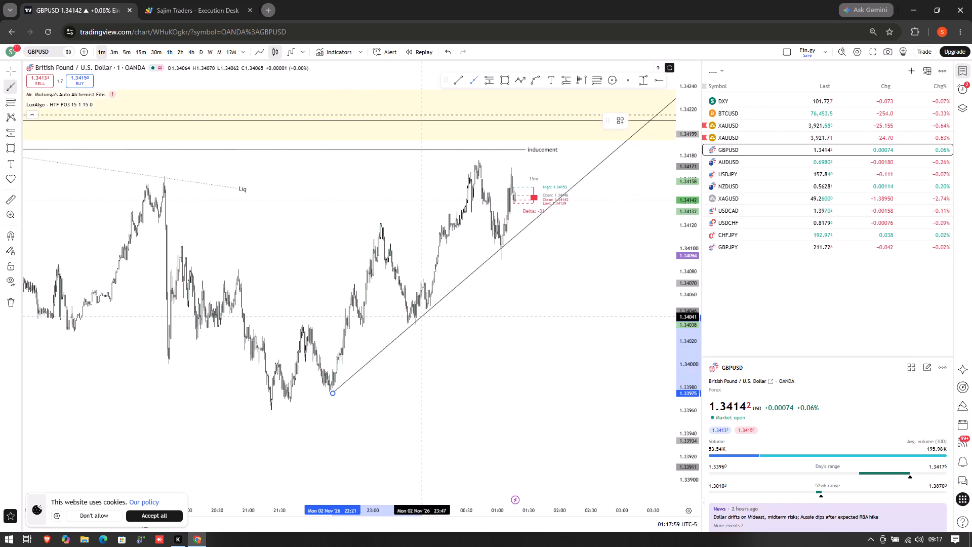
Examine the latest 1-minute GBPUSD candles between the rising ray and the Inducement line, with the price scale stretched.
{"action": "left_click_drag", "start_coordinate": [501, 334], "coordinate": [498, 340]}
{"action": "key", "text": "ctrl+Up"}
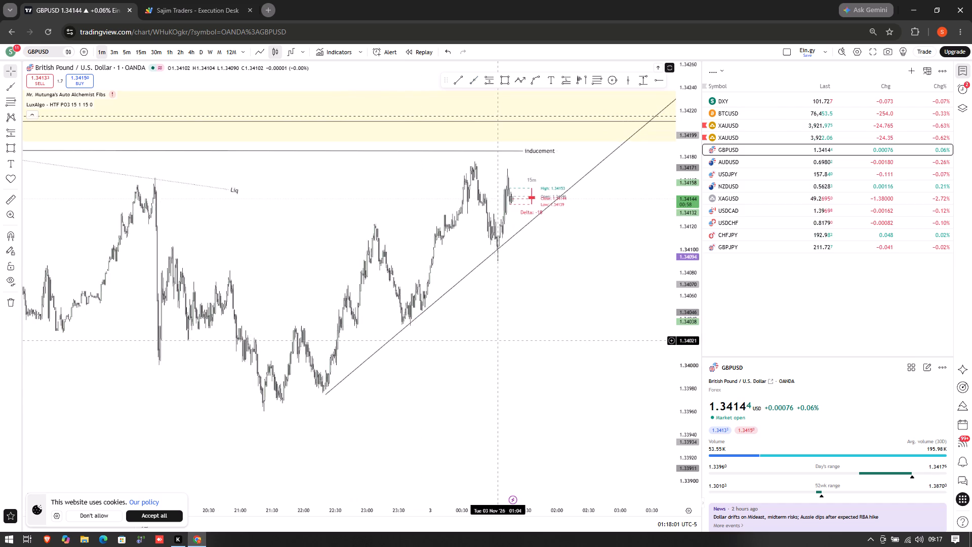
{"action": "key", "text": "ctrl+Up"}
{"action": "key", "text": "ctrl+Up"}
{"action": "left_click_drag", "start_coordinate": [406, 318], "coordinate": [474, 323]}
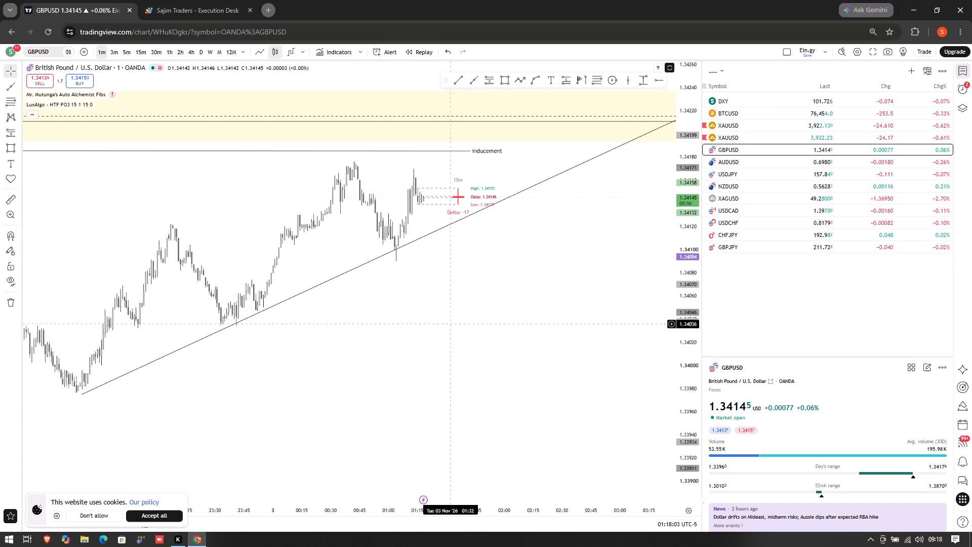
{"action": "left_click_drag", "start_coordinate": [437, 328], "coordinate": [526, 320]}
{"action": "left_click", "coordinate": [486, 320]}
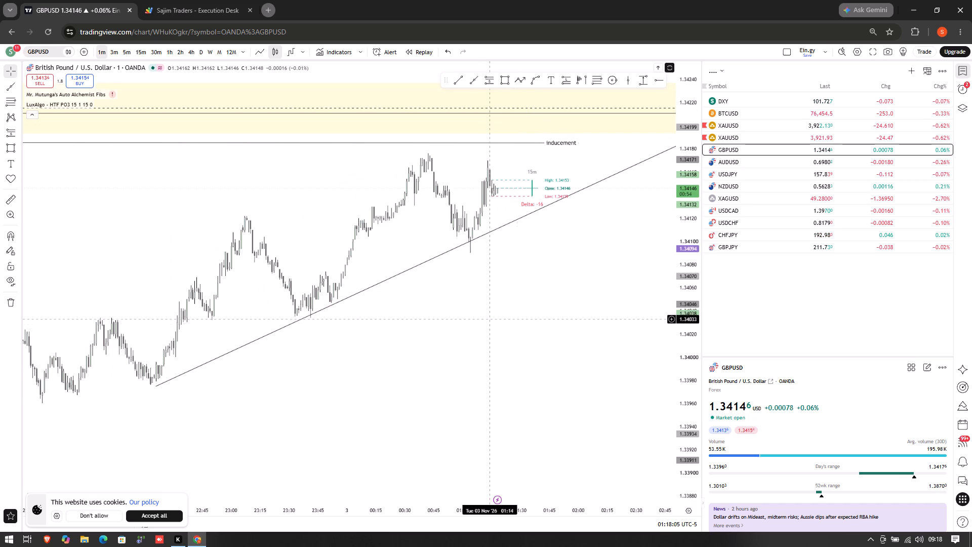
{"action": "left_click_drag", "start_coordinate": [686, 436], "coordinate": [682, 246]}
{"action": "left_click_drag", "start_coordinate": [544, 253], "coordinate": [544, 427]}
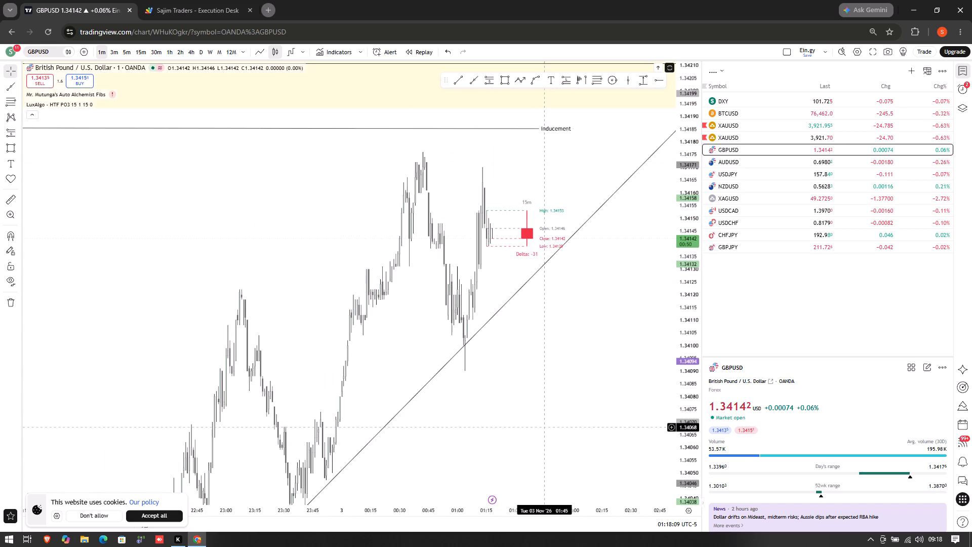
{"action": "key", "text": "ctrl+Up"}
{"action": "key", "text": "ctrl+Up"}
{"action": "key", "text": "ctrl+Up"}
{"action": "key", "text": "ctrl+Up"}
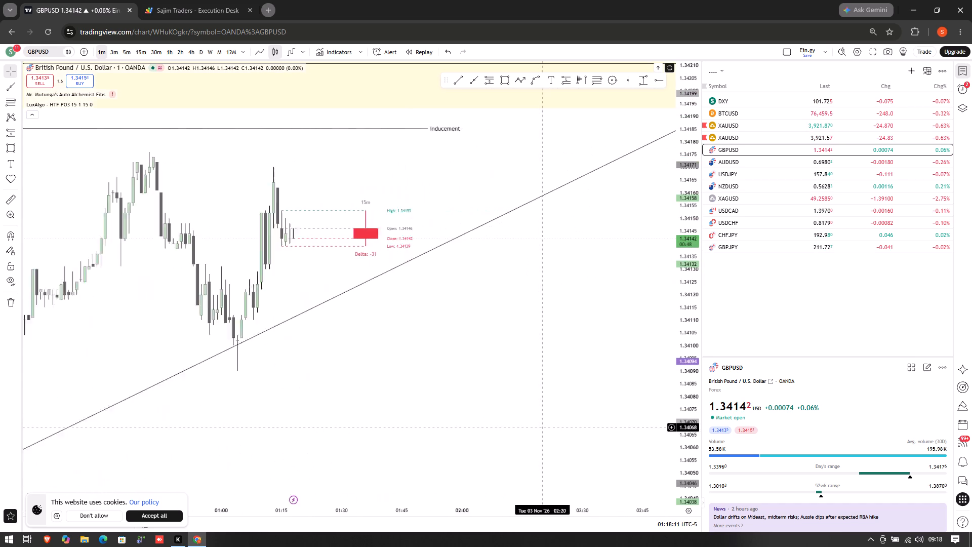
{"action": "key", "text": "ctrl+Up"}
{"action": "key", "text": "ctrl+Up"}
{"action": "left_click_drag", "start_coordinate": [331, 389], "coordinate": [581, 379]}
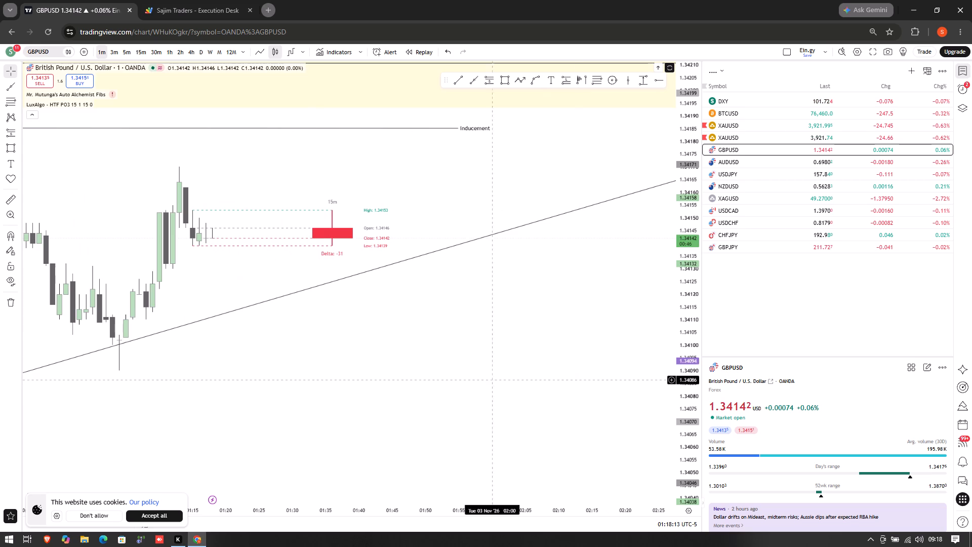
{"action": "left_click_drag", "start_coordinate": [389, 379], "coordinate": [560, 382]}
{"action": "left_click_drag", "start_coordinate": [440, 382], "coordinate": [540, 369]}
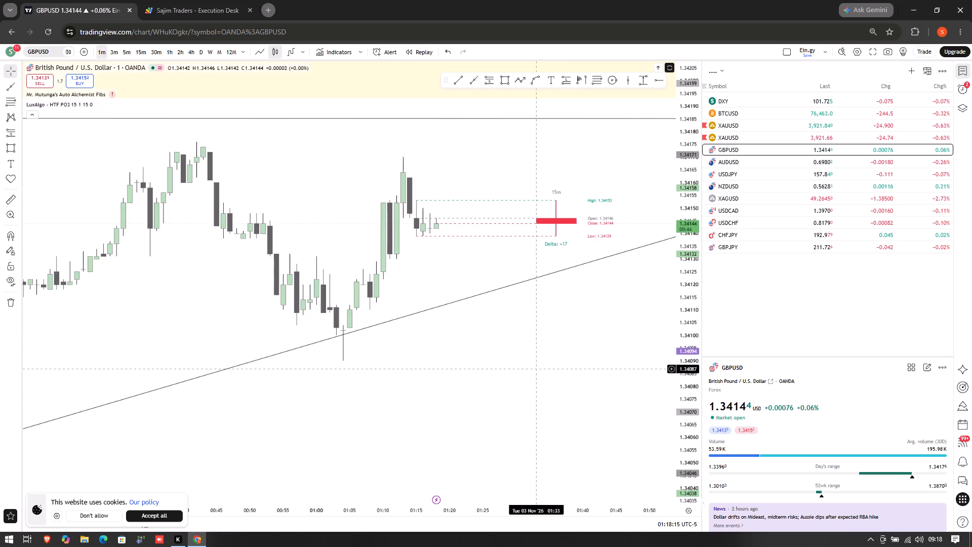
{"action": "left_click_drag", "start_coordinate": [540, 369], "coordinate": [571, 369]}
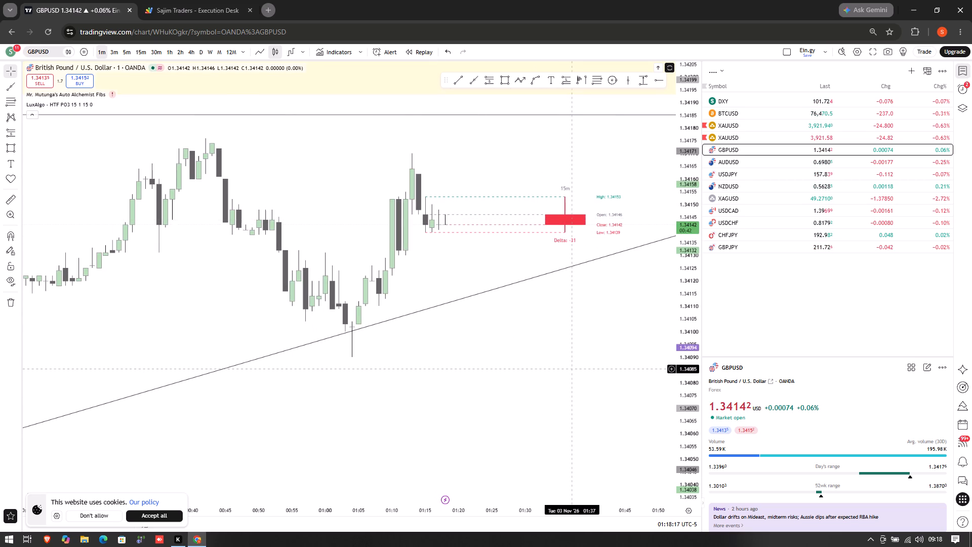
{"action": "key", "text": "ctrl+Down"}
{"action": "left_click_drag", "start_coordinate": [610, 346], "coordinate": [551, 354]}
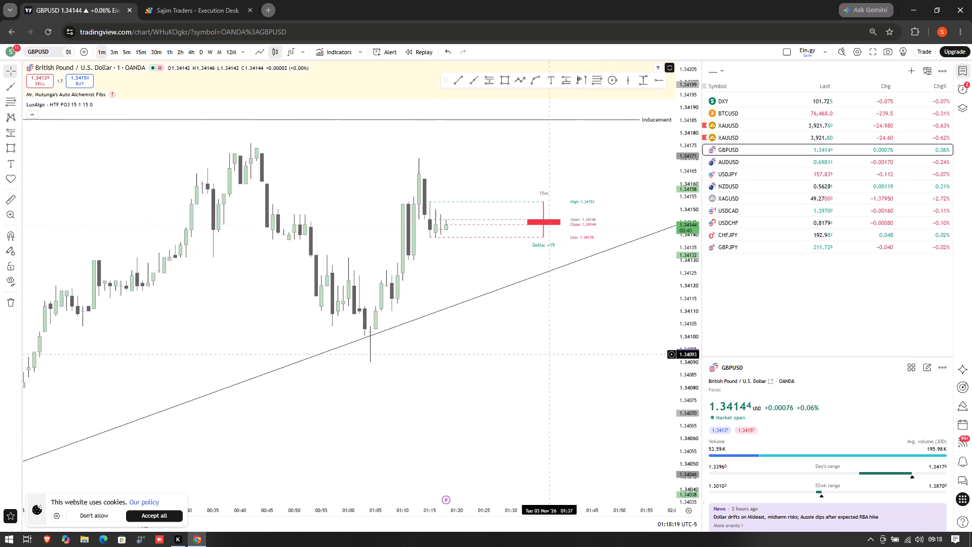
{"action": "left_click_drag", "start_coordinate": [551, 354], "coordinate": [540, 360]}
{"action": "left_click_drag", "start_coordinate": [540, 360], "coordinate": [519, 365]}
{"action": "left_click_drag", "start_coordinate": [519, 365], "coordinate": [515, 365]}
{"action": "left_click_drag", "start_coordinate": [459, 361], "coordinate": [430, 403]}
{"action": "left_click", "coordinate": [430, 403]}
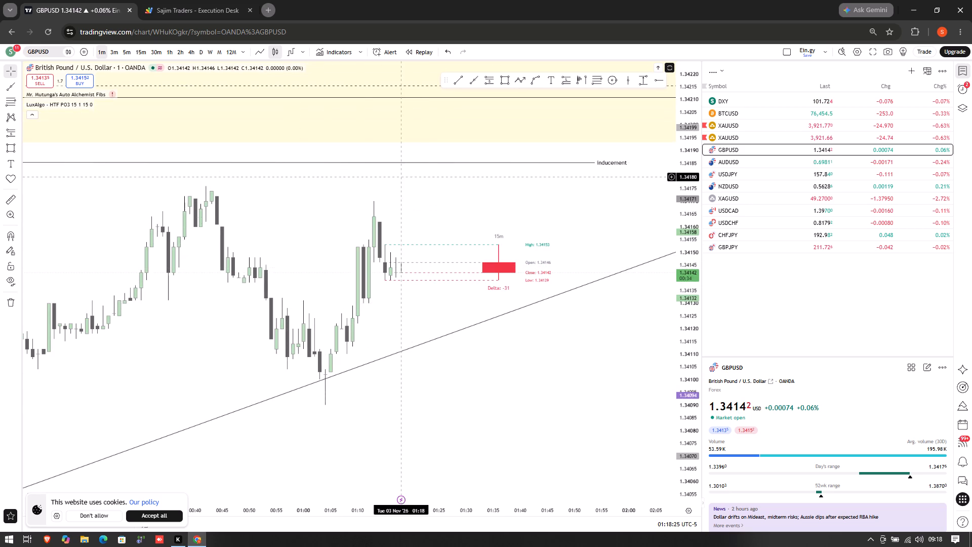
Draw a rectangle zone from 3 Nov 01:13 to 01:36 between 1.34147 and the recent swing high at 1.34170.
{"action": "left_click", "coordinate": [505, 84]}
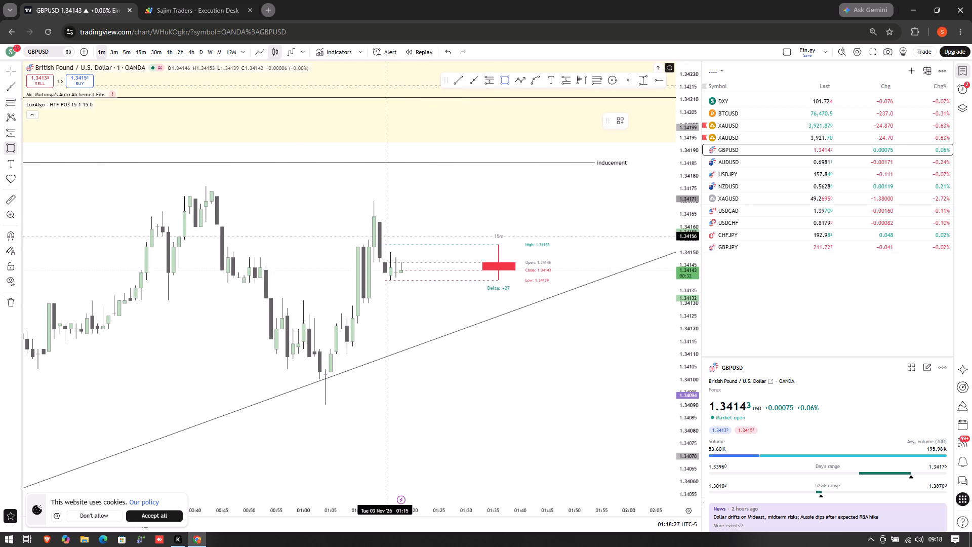
{"action": "left_click_drag", "start_coordinate": [374, 261], "coordinate": [460, 256]}
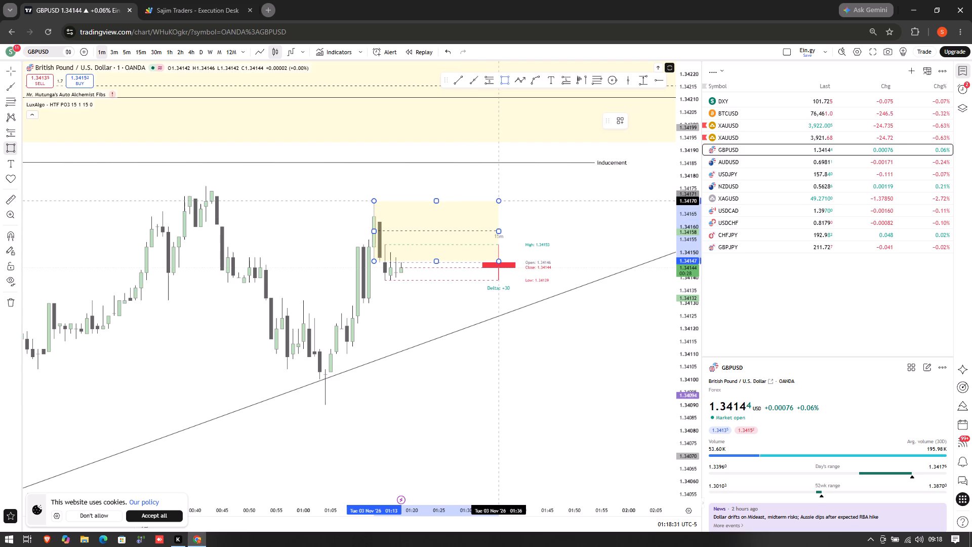
{"action": "left_click", "coordinate": [499, 201]}
{"action": "left_click", "coordinate": [492, 326]}
{"action": "left_click_drag", "start_coordinate": [527, 379], "coordinate": [534, 368]}
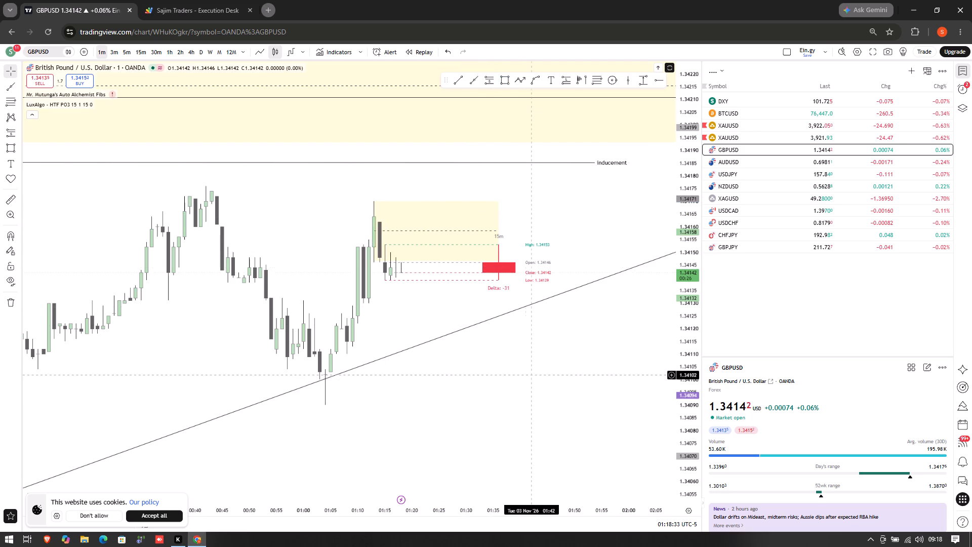
Place a short position on the GBPUSD chart with entry at 1.34146, starting at 3 Nov 01:17.
{"action": "left_click_drag", "start_coordinate": [534, 368], "coordinate": [543, 357]}
{"action": "left_click_drag", "start_coordinate": [543, 357], "coordinate": [550, 350]}
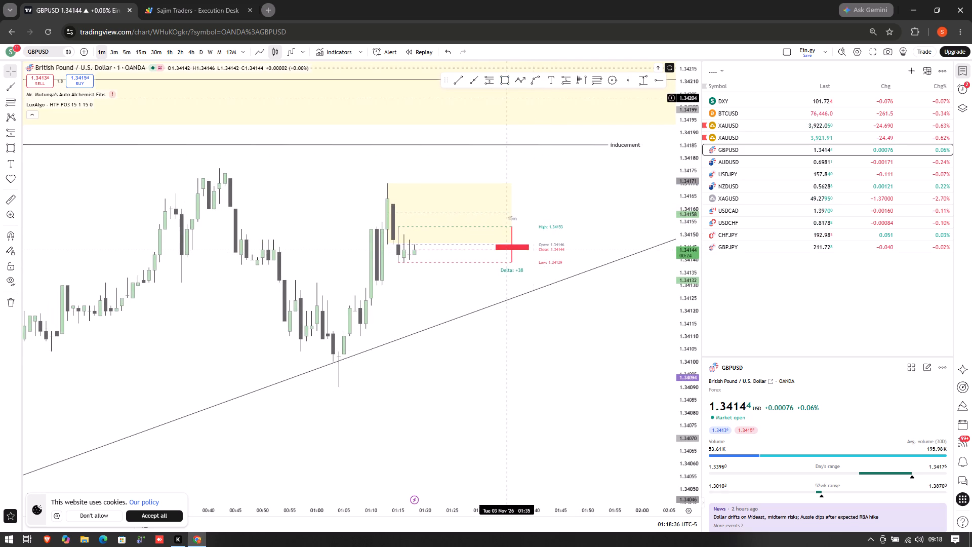
{"action": "left_click", "coordinate": [492, 87]}
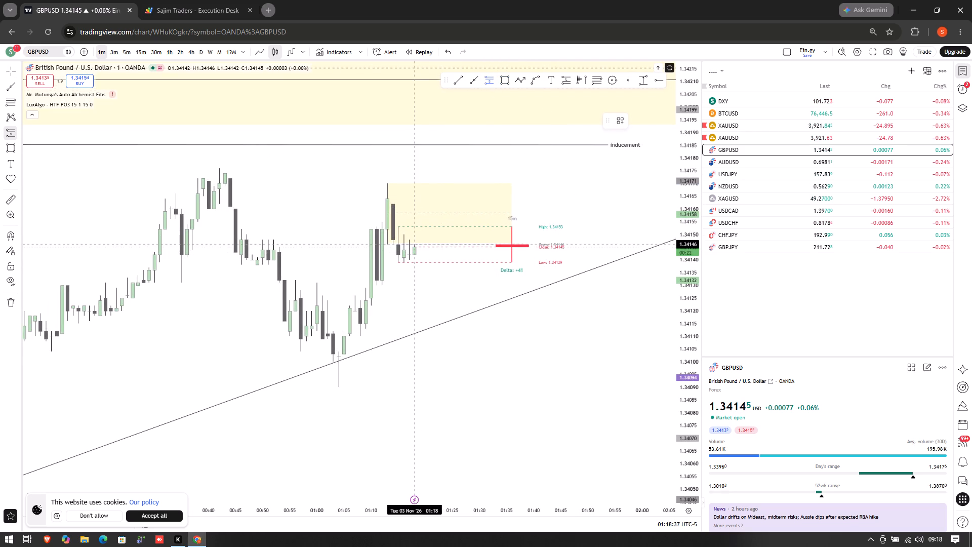
{"action": "left_click", "coordinate": [415, 245]}
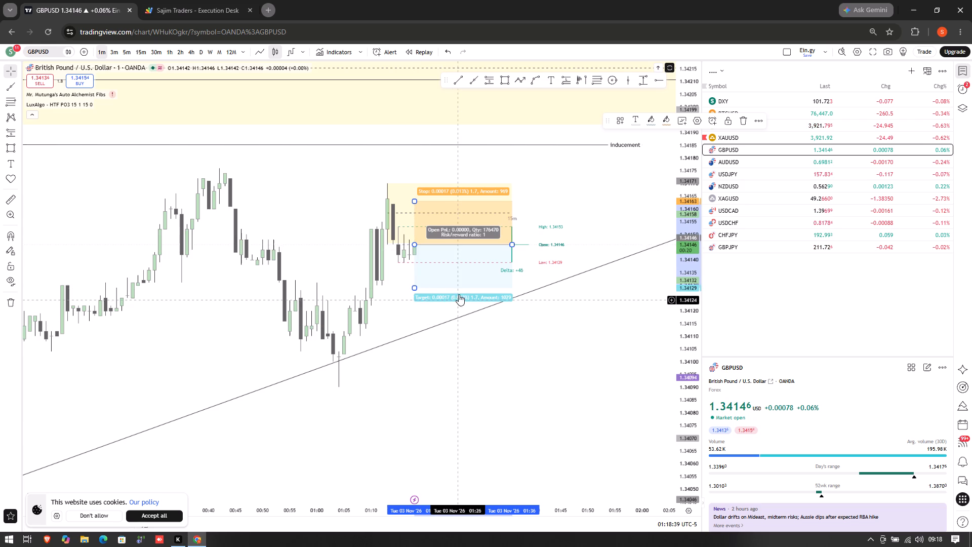
{"action": "left_click_drag", "start_coordinate": [459, 288], "coordinate": [451, 287]}
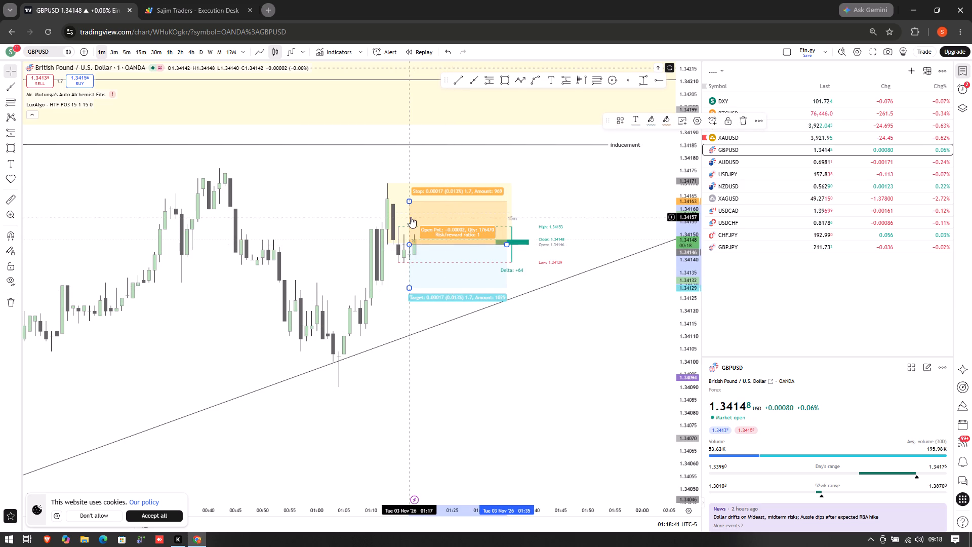
Set the short position's stop to 1.34170 at the top of the supply zone and its target to 1.34052.
{"action": "left_click_drag", "start_coordinate": [411, 200], "coordinate": [412, 182]}
{"action": "left_click_drag", "start_coordinate": [411, 286], "coordinate": [417, 403]}
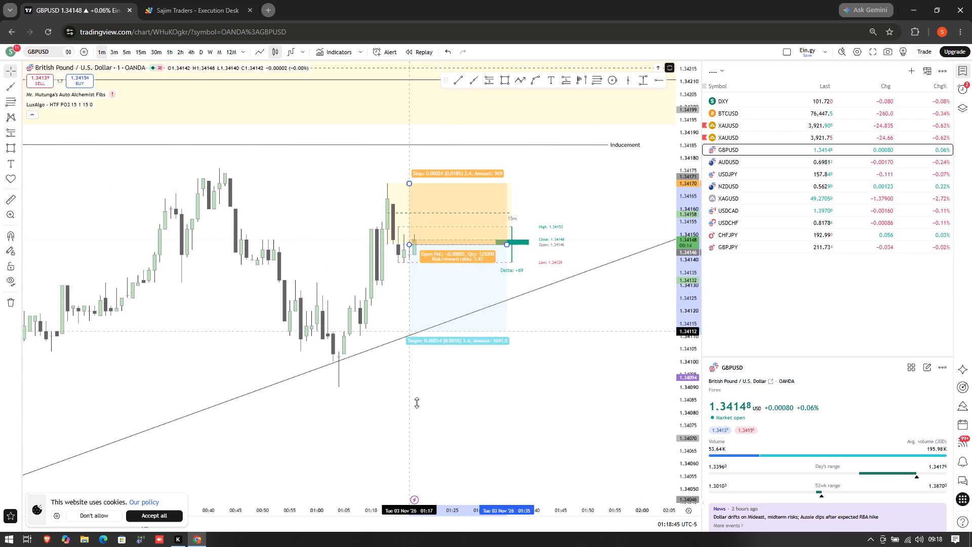
{"action": "left_click_drag", "start_coordinate": [417, 403], "coordinate": [409, 484]}
Extend the short position's end time to about 01:42, beyond the supply zone.
{"action": "left_click_drag", "start_coordinate": [360, 411], "coordinate": [366, 277]}
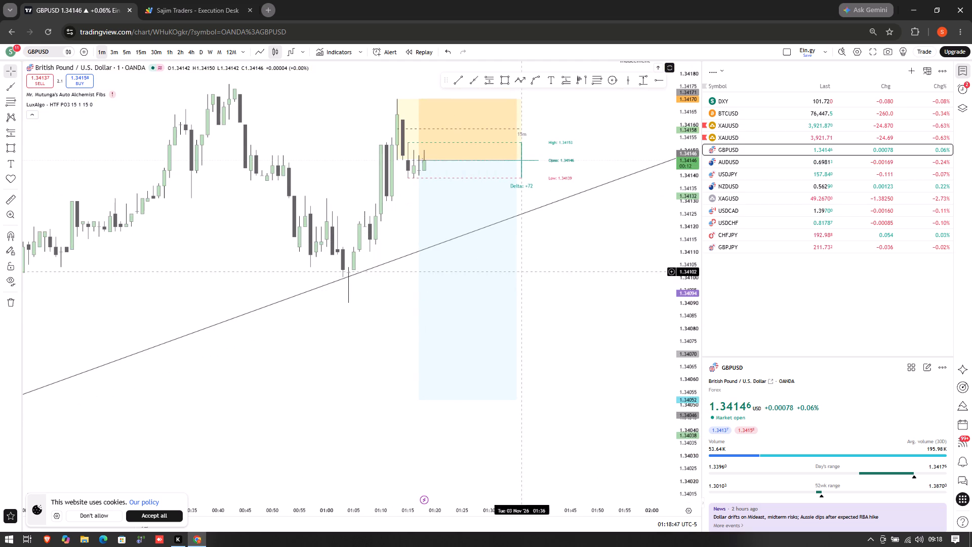
{"action": "left_click_drag", "start_coordinate": [516, 161], "coordinate": [528, 158]}
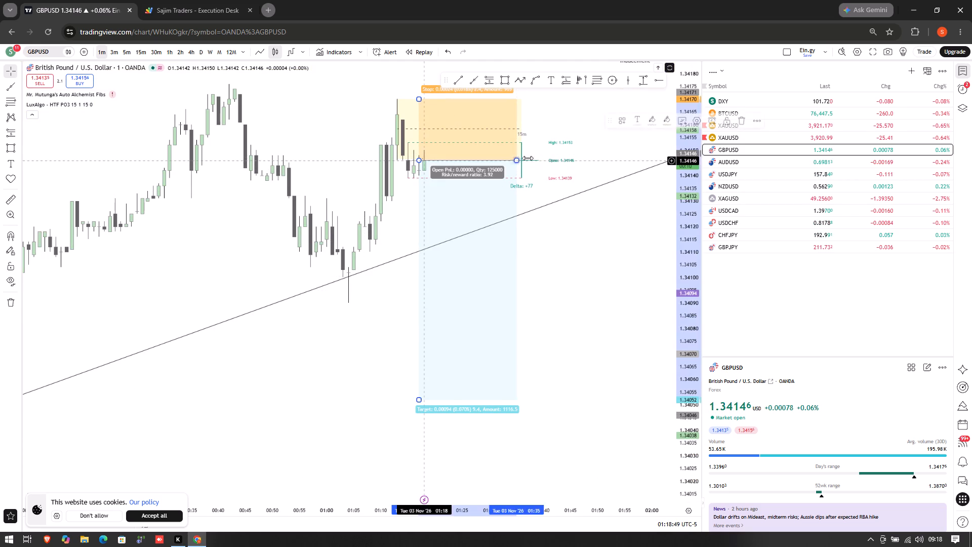
{"action": "left_click_drag", "start_coordinate": [528, 158], "coordinate": [554, 154]}
{"action": "left_click_drag", "start_coordinate": [598, 248], "coordinate": [569, 251]}
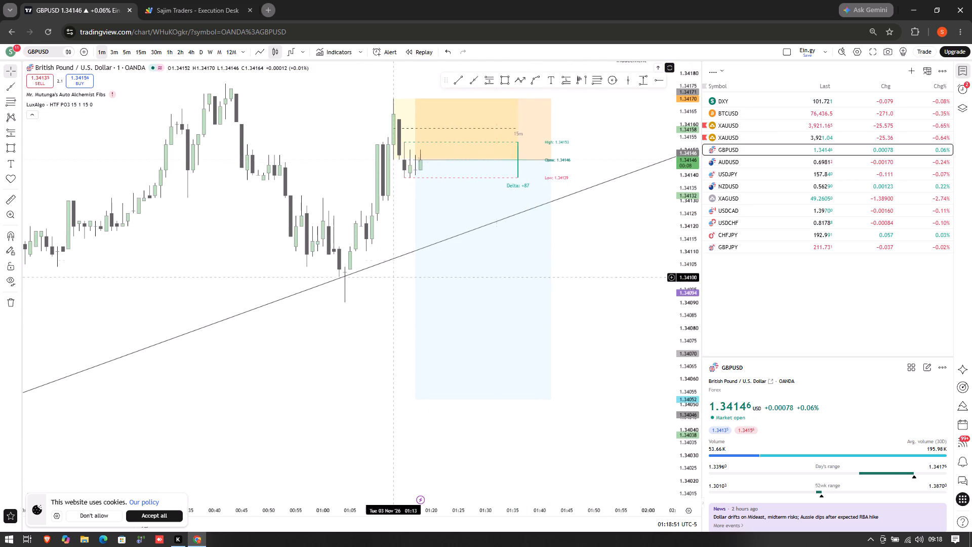
{"action": "left_click_drag", "start_coordinate": [356, 277], "coordinate": [297, 318]}
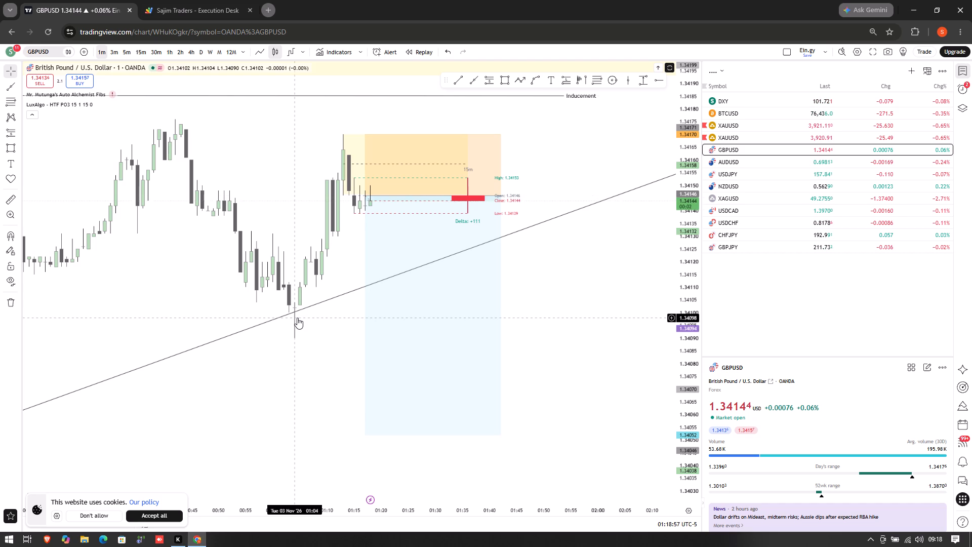
{"action": "left_click", "coordinate": [297, 318]}
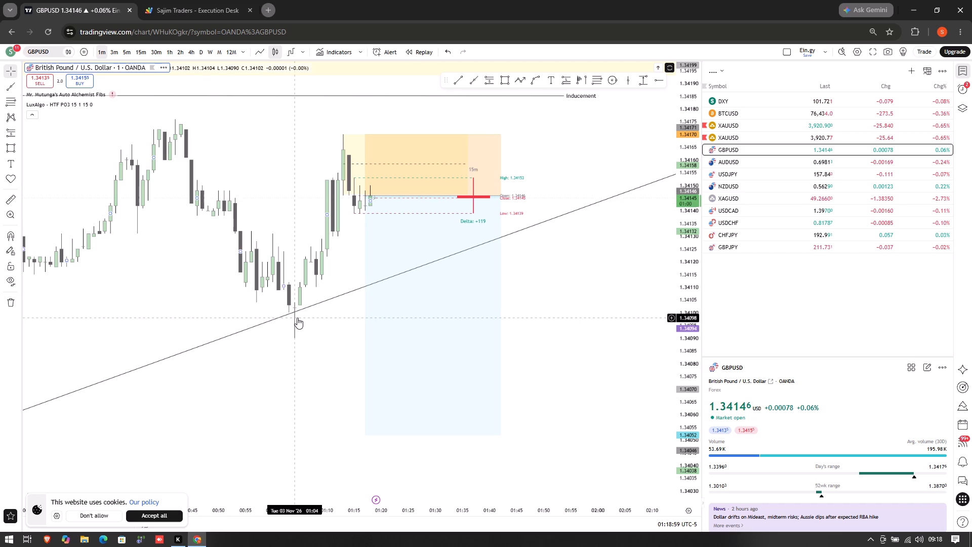
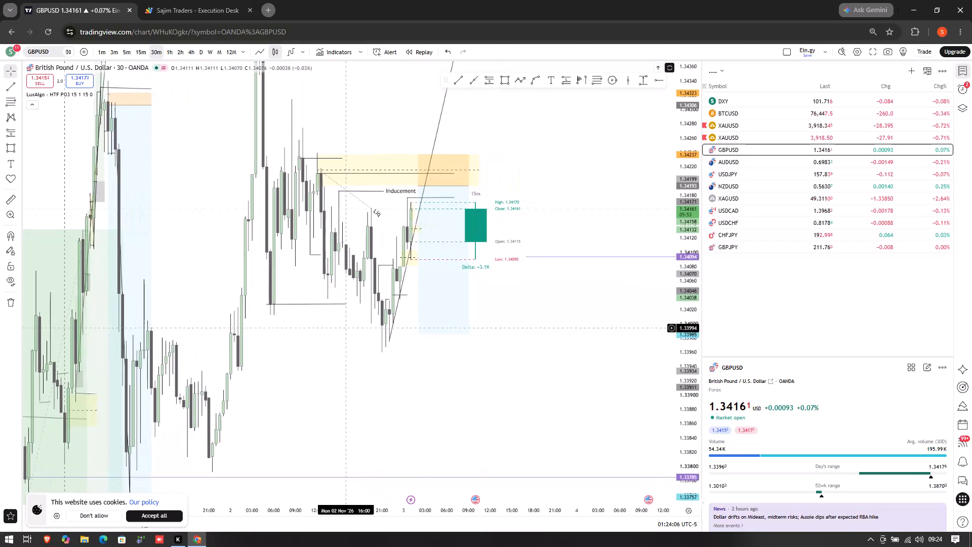
Draw a level trend line at about 1.34059 from 2 Nov 17:30, extending well beyond the short position's end.
{"action": "left_click_drag", "start_coordinate": [355, 339], "coordinate": [337, 339]}
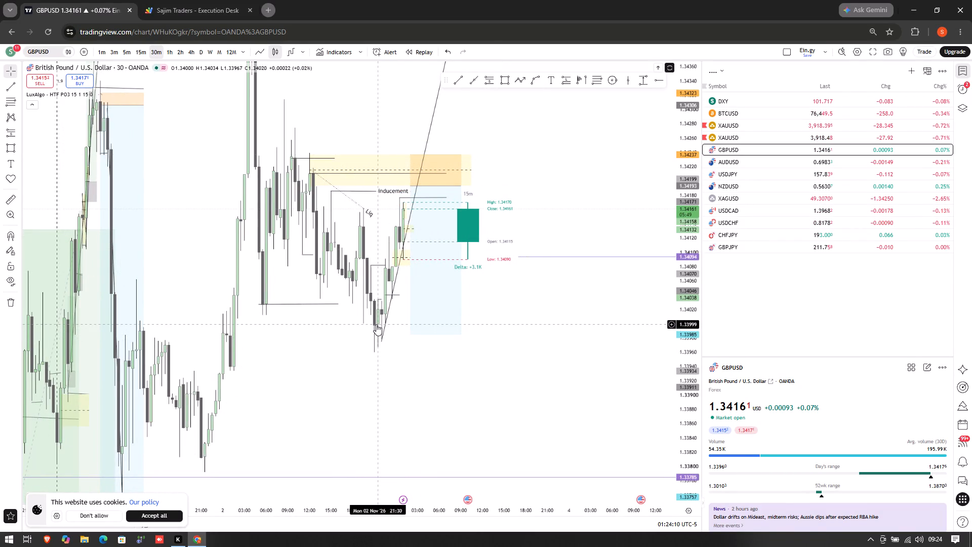
{"action": "left_click", "coordinate": [456, 75]}
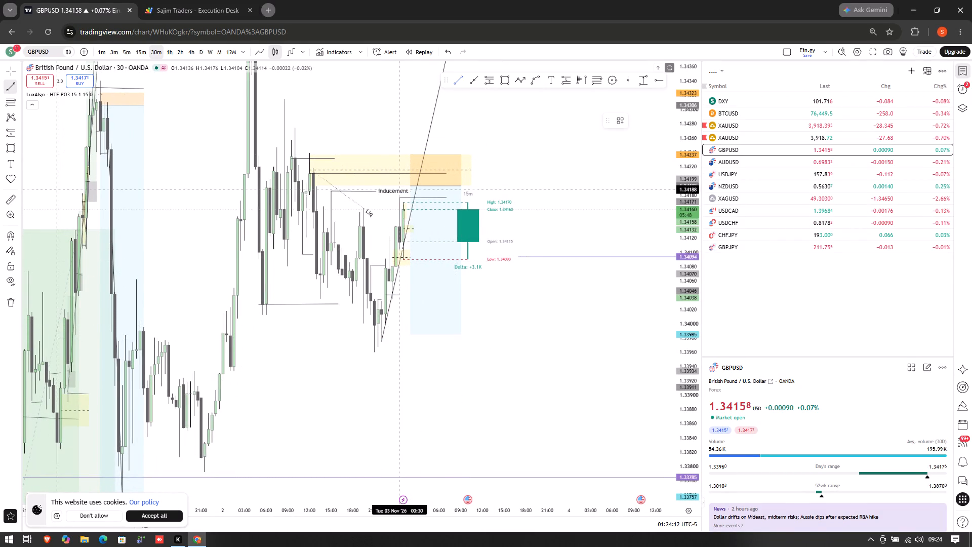
{"action": "left_click_drag", "start_coordinate": [349, 282], "coordinate": [461, 277]}
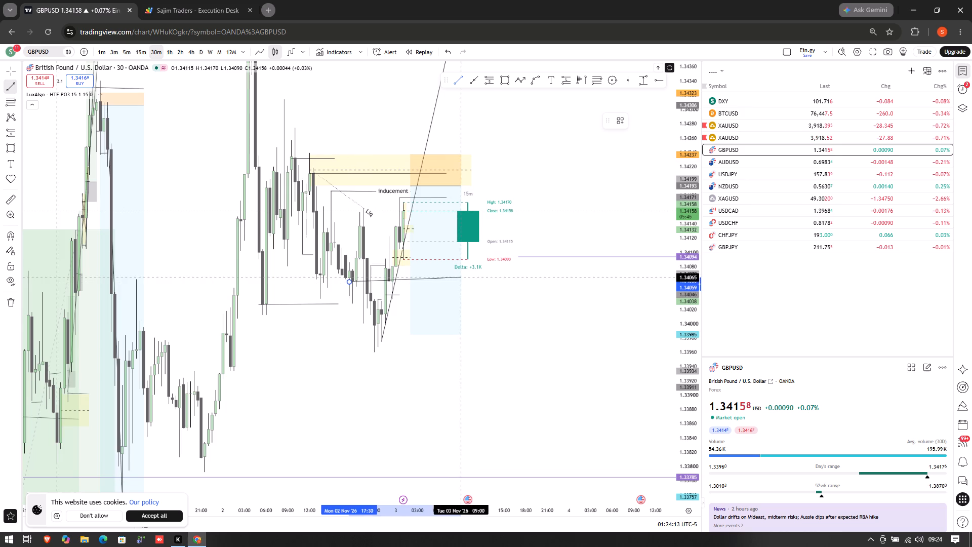
{"action": "left_click", "coordinate": [518, 280]}
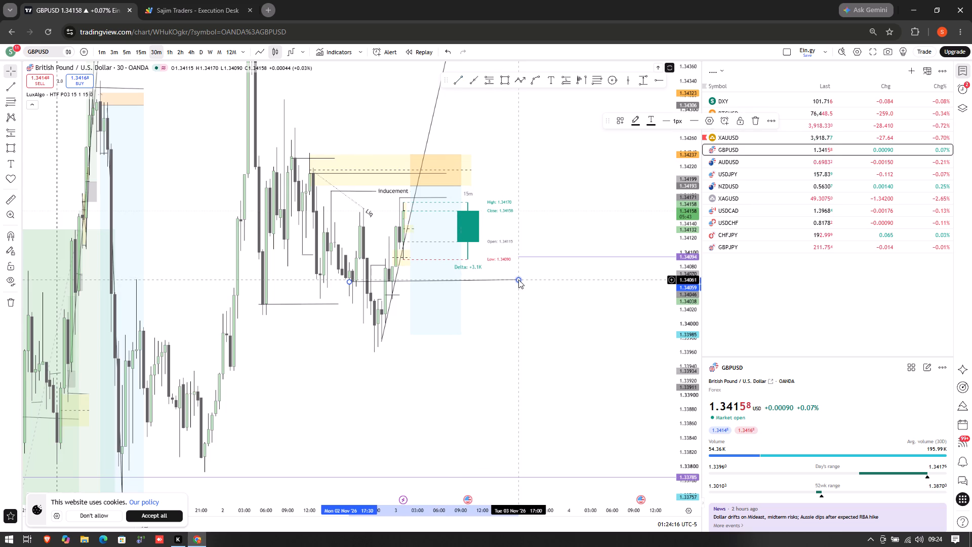
{"action": "left_click", "coordinate": [514, 310]}
{"action": "left_click_drag", "start_coordinate": [520, 281], "coordinate": [525, 281]}
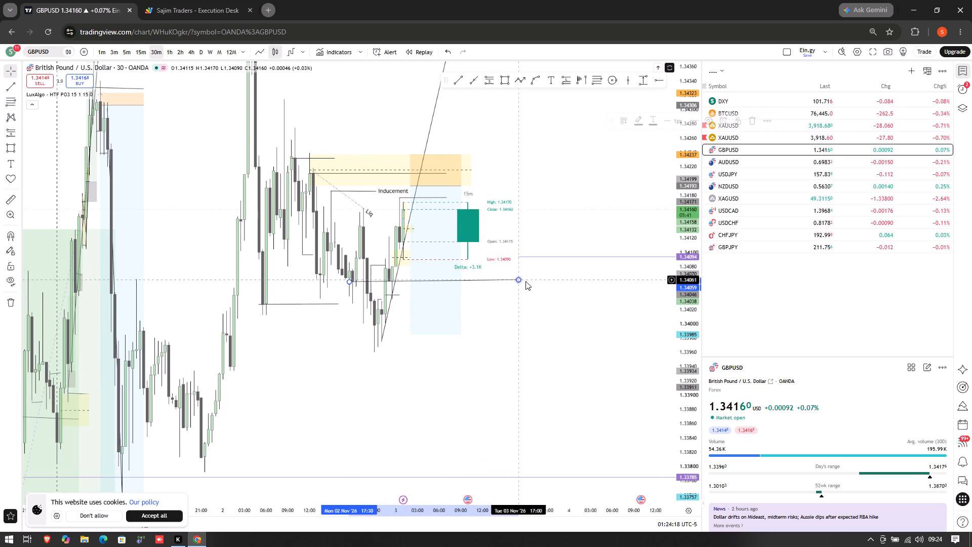
{"action": "left_click_drag", "start_coordinate": [525, 281], "coordinate": [531, 282]}
{"action": "left_click_drag", "start_coordinate": [508, 307], "coordinate": [505, 343]}
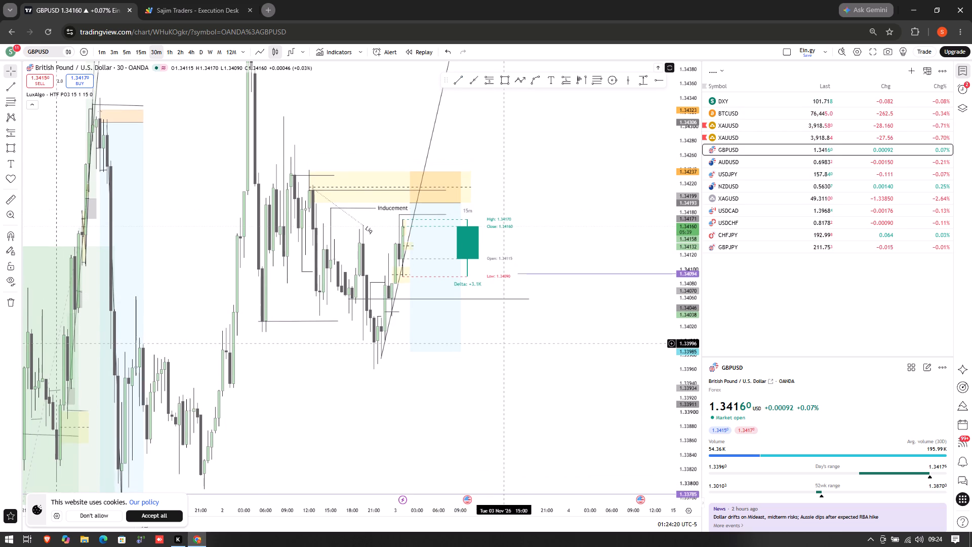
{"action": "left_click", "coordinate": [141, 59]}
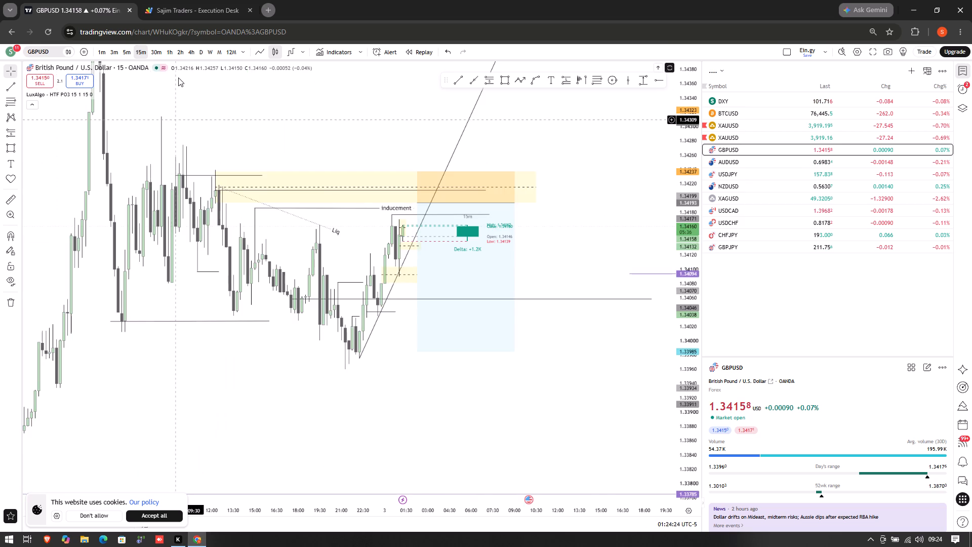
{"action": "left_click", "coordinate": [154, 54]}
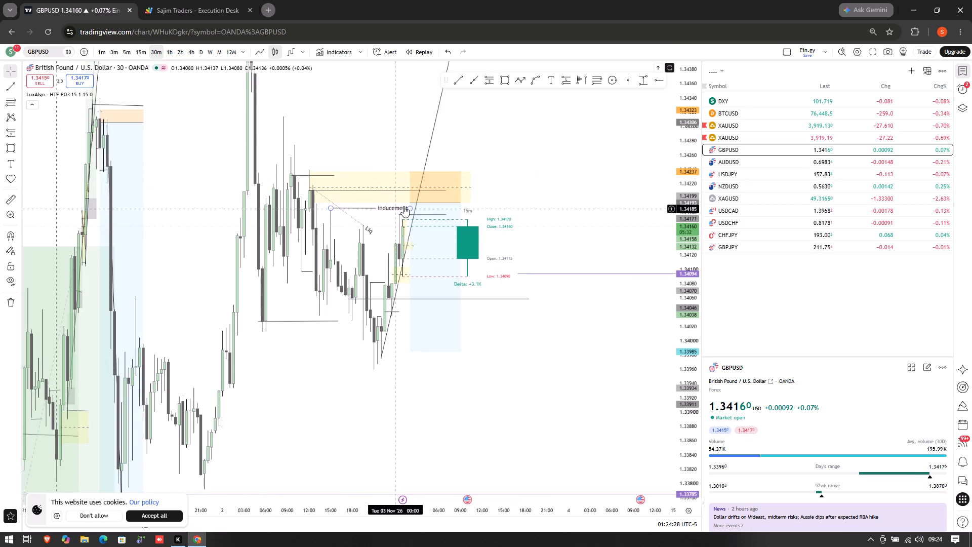
Raise the entry of the short position starting 3 Nov 02:00 to 1.34210 and its stop to 1.34241.
{"action": "left_click_drag", "start_coordinate": [411, 204], "coordinate": [411, 192]}
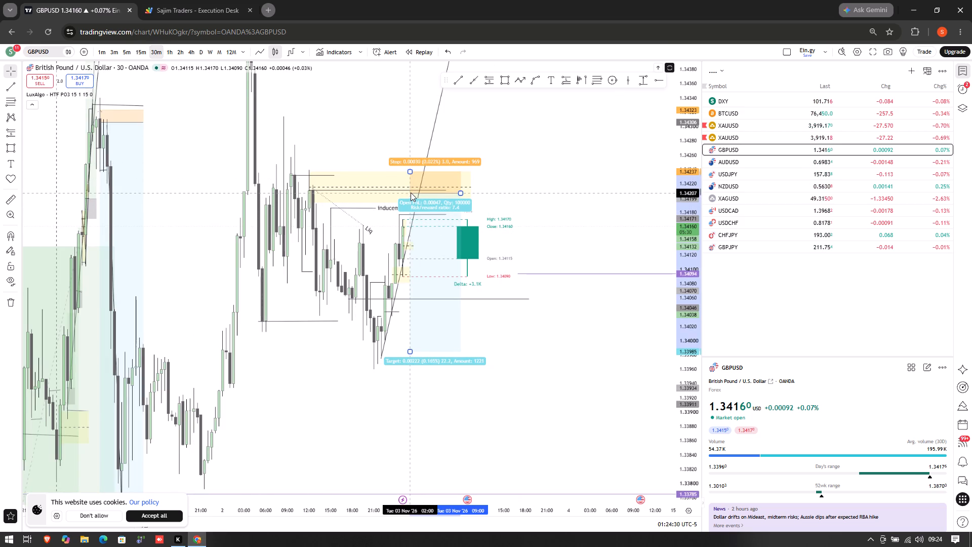
{"action": "left_click_drag", "start_coordinate": [411, 192], "coordinate": [411, 191]}
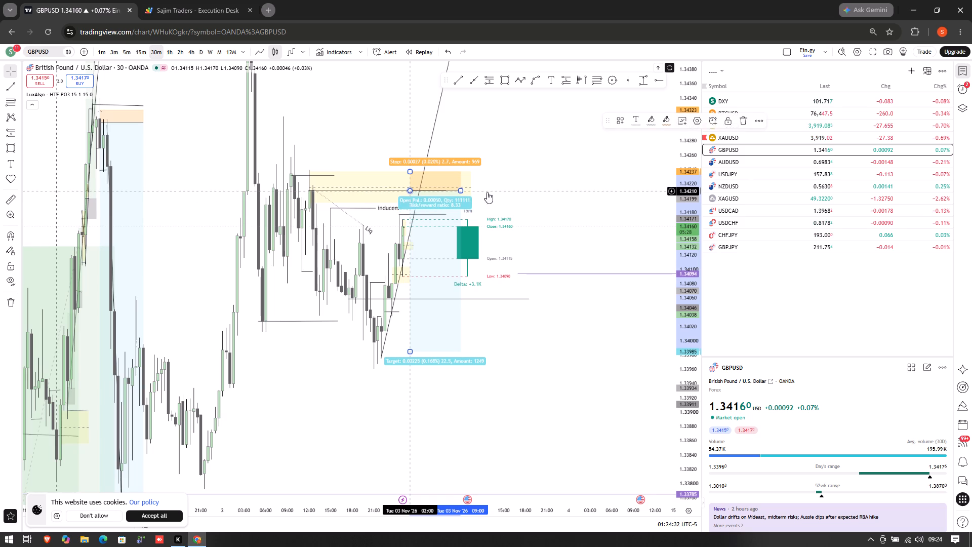
{"action": "left_click", "coordinate": [487, 192]}
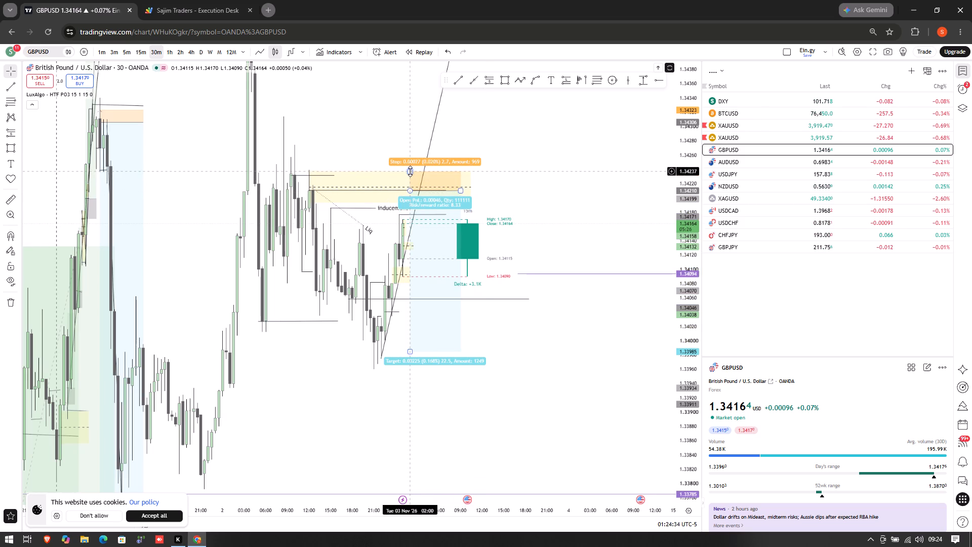
{"action": "left_click", "coordinate": [410, 171]}
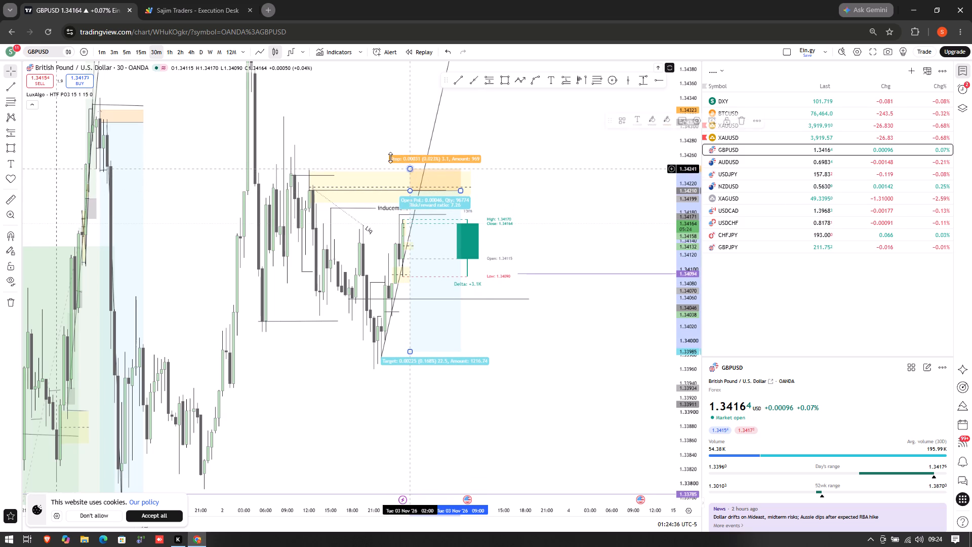
{"action": "left_click", "coordinate": [364, 145]}
{"action": "left_click", "coordinate": [594, 251]}
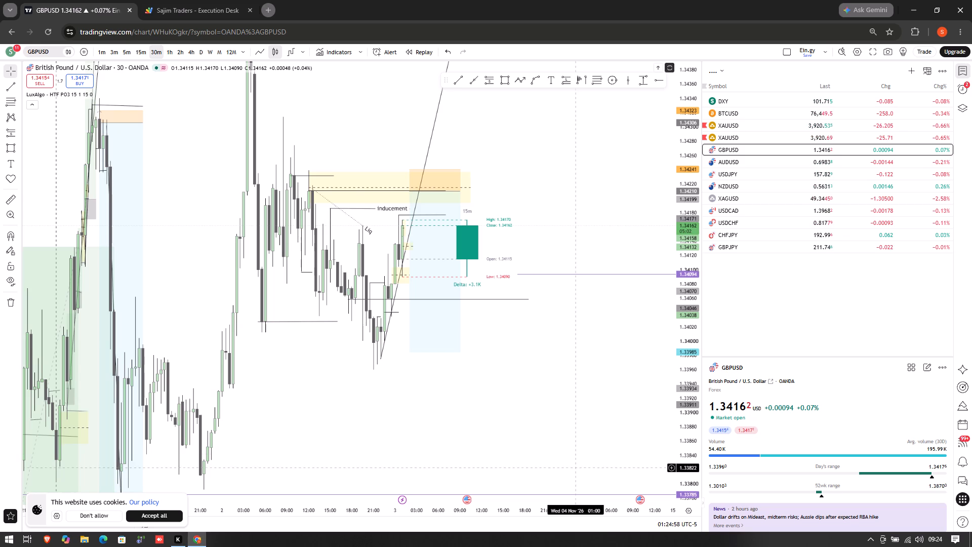
Switch to the Sajim Traders execution desk and start a new setup for GBPUSD as a sell limit order.
{"action": "left_click", "coordinate": [209, 0]}
{"action": "left_click", "coordinate": [191, 285]}
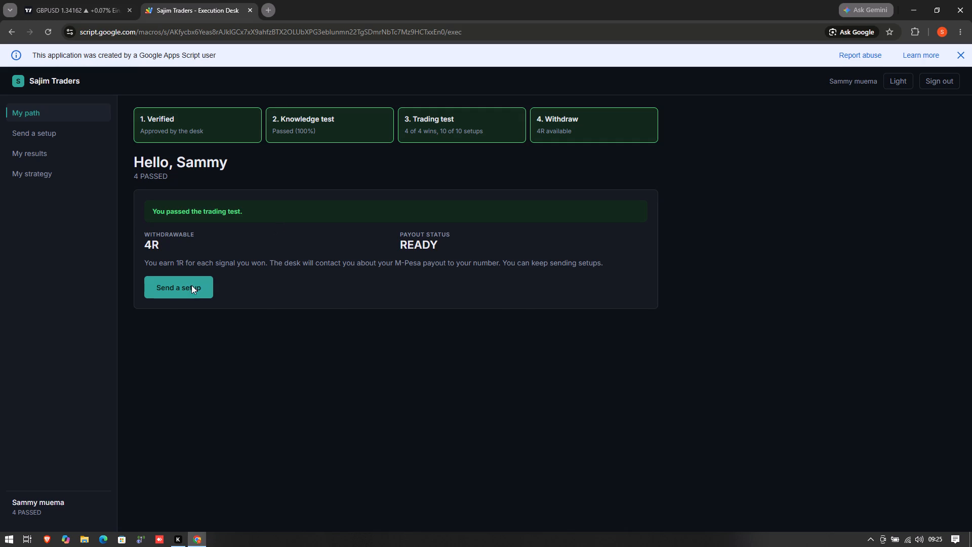
{"action": "left_click", "coordinate": [256, 241]}
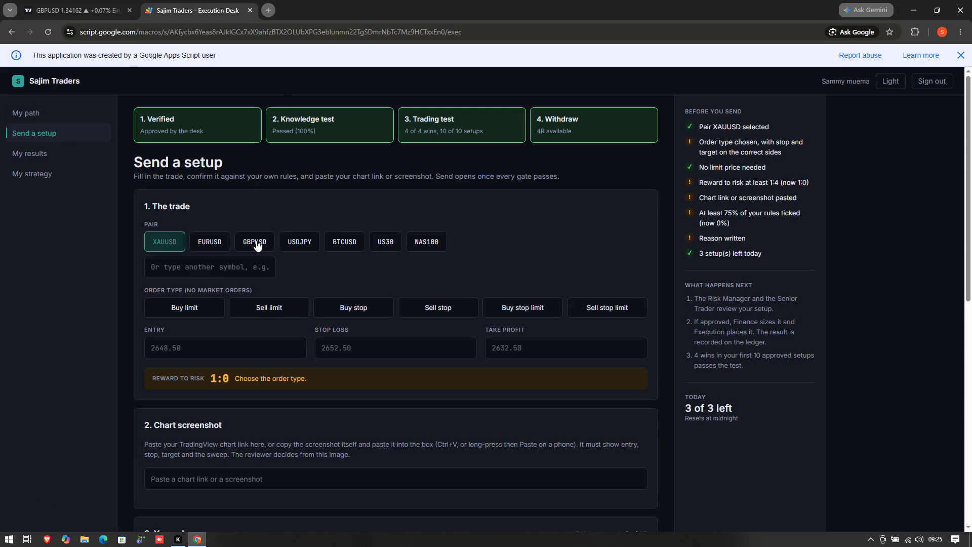
{"action": "left_click", "coordinate": [268, 309]}
Set the setup's entry to 1.34210 and stop loss to 1.34237.
{"action": "left_click", "coordinate": [225, 357]}
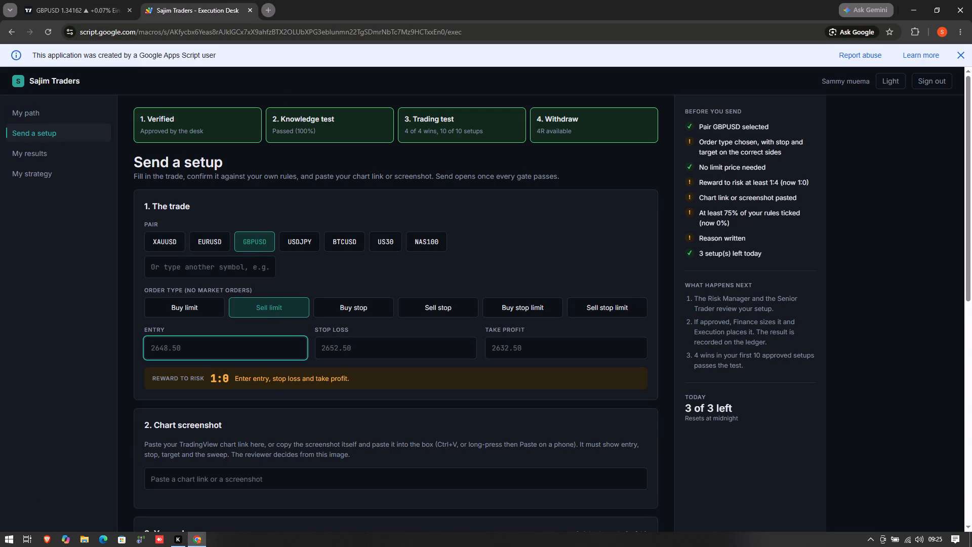
{"action": "type", "text": "1."}
{"action": "type", "text": "32"}
{"action": "key", "text": "BackSpace"}
{"action": "type", "text": "4210"}
{"action": "left_click", "coordinate": [357, 349]}
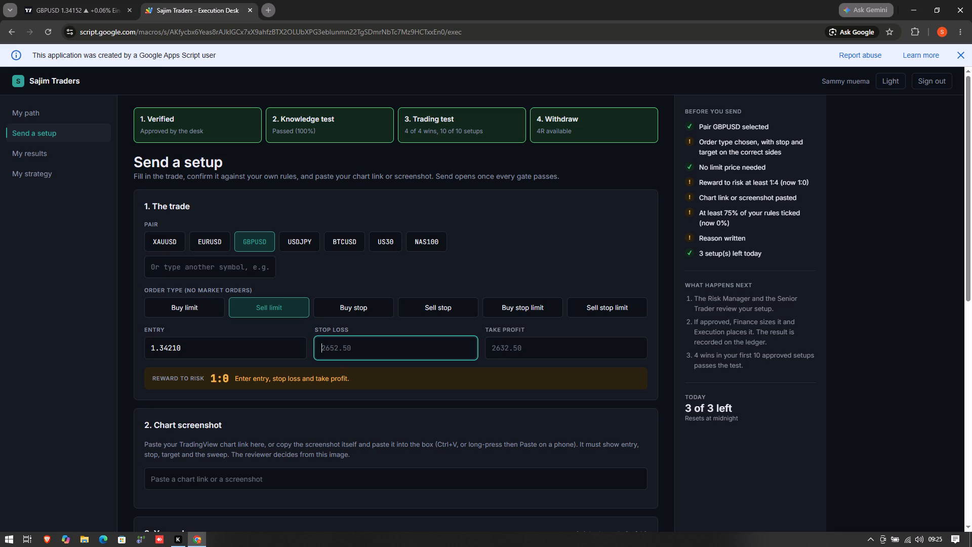
{"action": "key", "text": "1"}
{"action": "type", "text": ".34"}
{"action": "key", "text": "2"}
{"action": "type", "text": "37"}
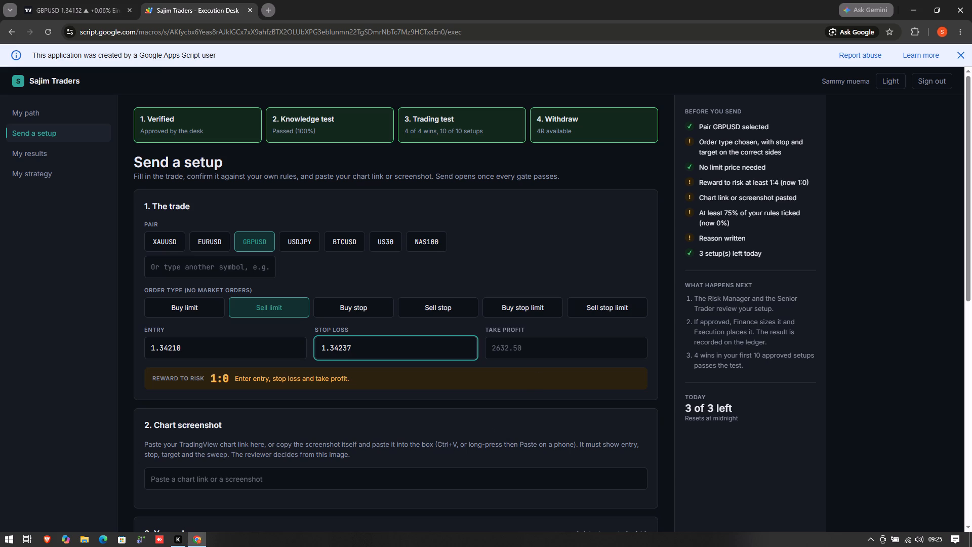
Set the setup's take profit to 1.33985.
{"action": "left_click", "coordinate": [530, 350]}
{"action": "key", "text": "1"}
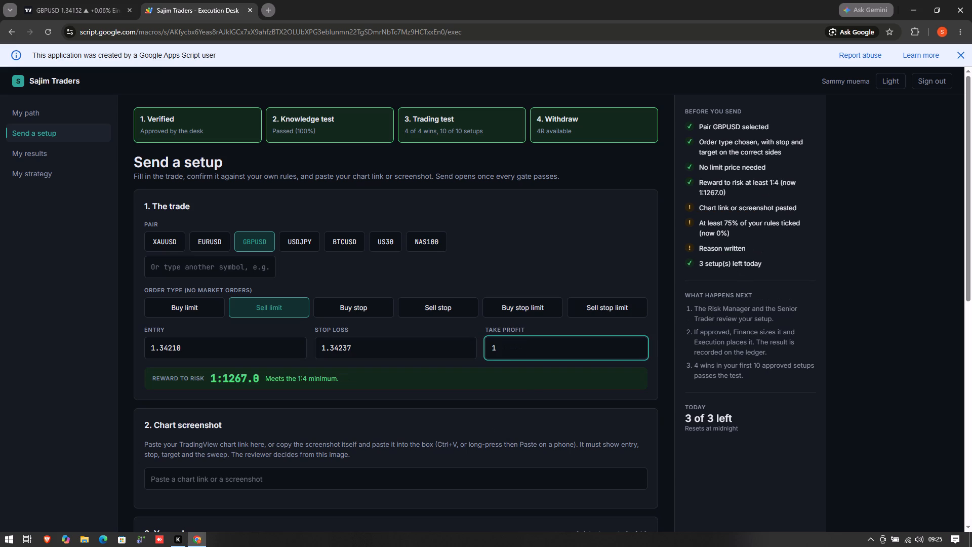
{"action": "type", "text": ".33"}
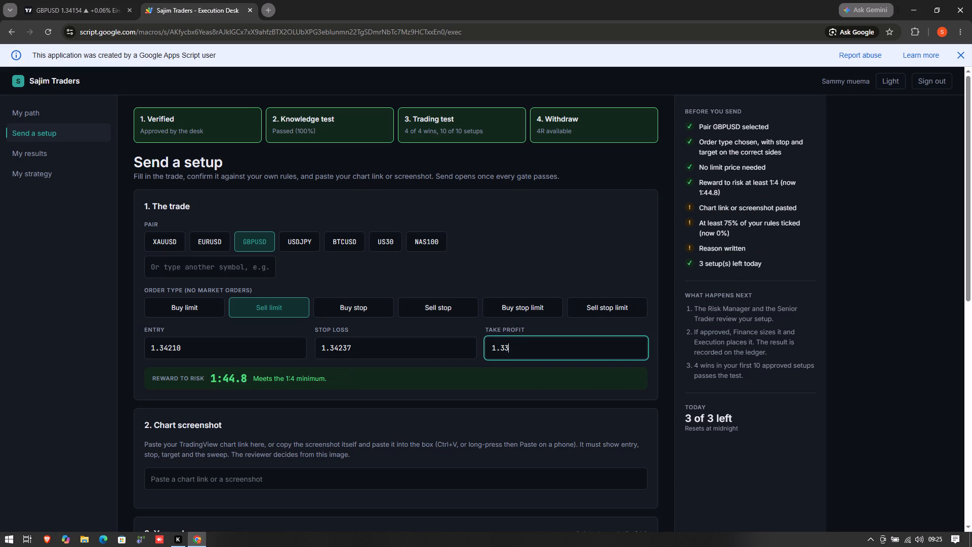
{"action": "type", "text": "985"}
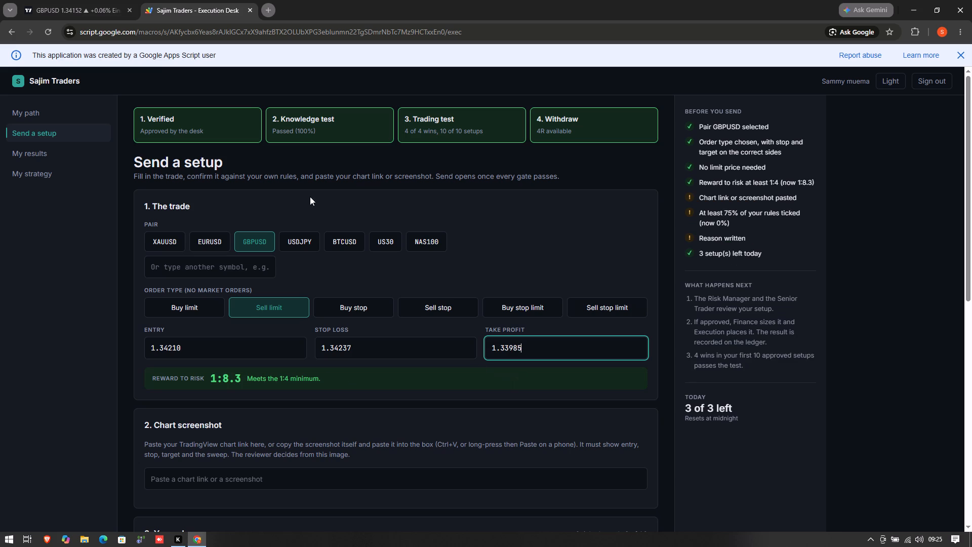
Switch to the TradingView chart and raise the short position's target to 1.34060, at the newly drawn level line.
{"action": "left_click", "coordinate": [57, 0]}
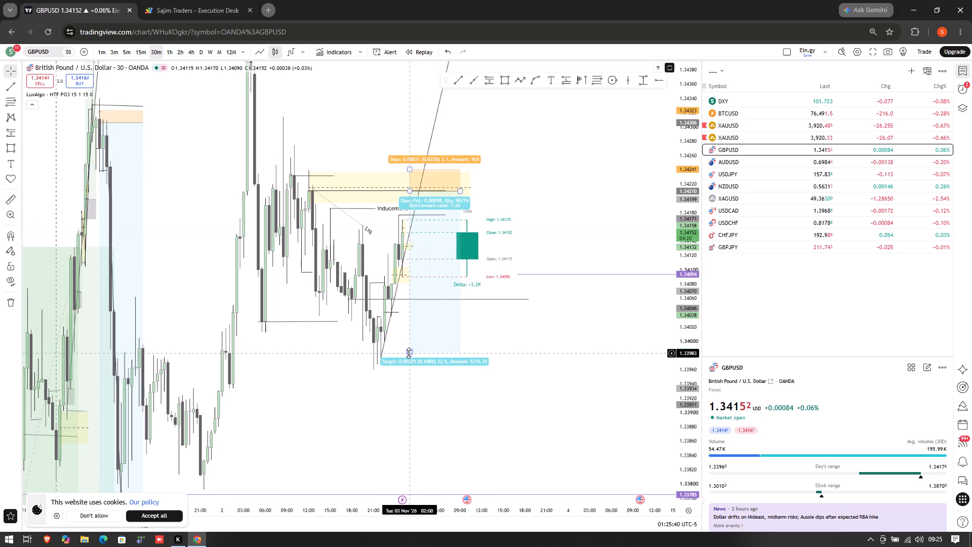
{"action": "left_click_drag", "start_coordinate": [409, 353], "coordinate": [407, 298]}
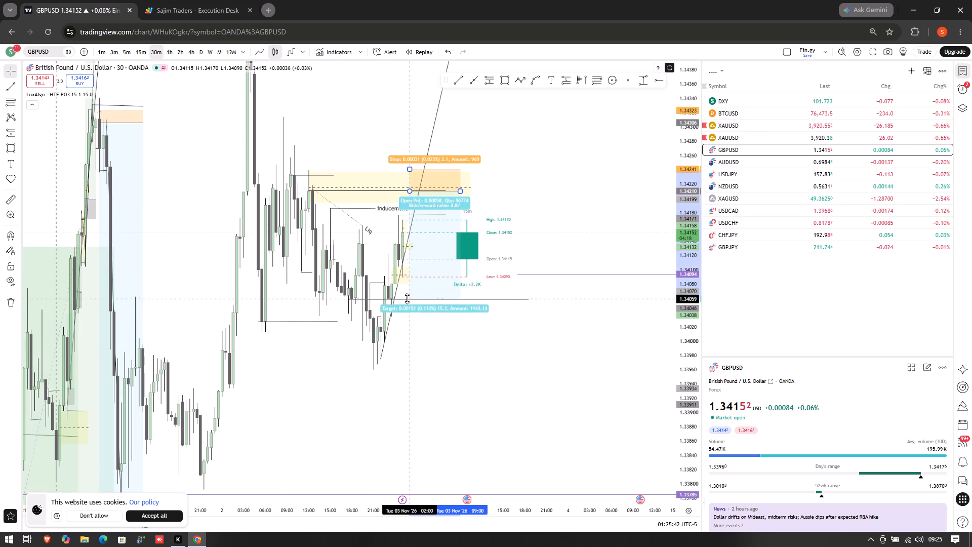
{"action": "left_click_drag", "start_coordinate": [407, 298], "coordinate": [408, 298]}
{"action": "left_click", "coordinate": [408, 298]}
{"action": "left_click_drag", "start_coordinate": [488, 348], "coordinate": [476, 398]}
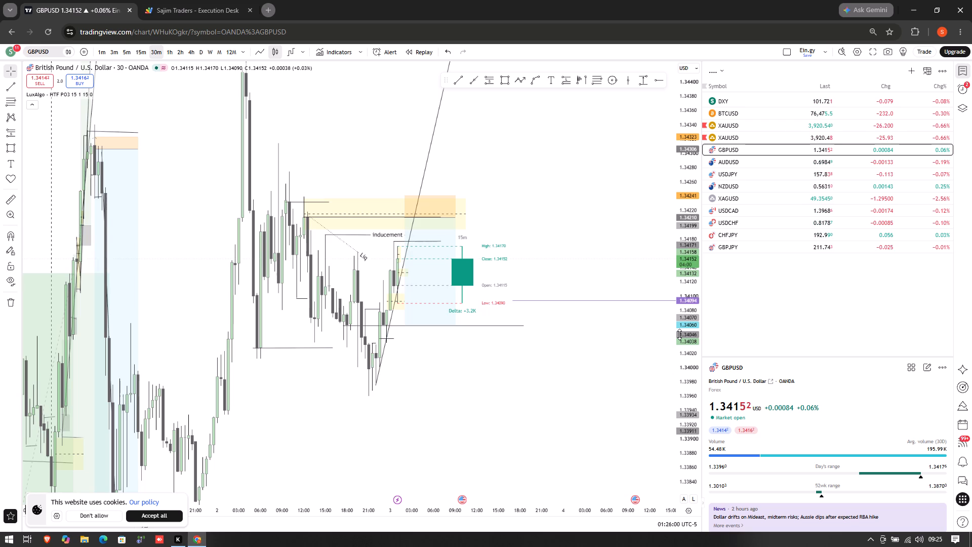
Return to the Sajim Traders setup form and change the take profit to 1.34060.
{"action": "left_click", "coordinate": [185, 0]}
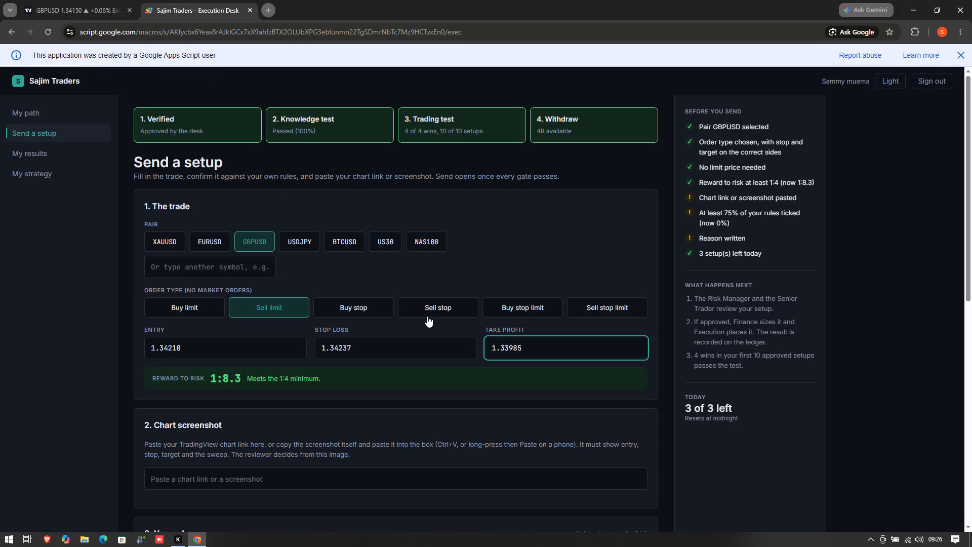
{"action": "key", "text": "BackSpace"}
{"action": "key", "text": "BackSpace"}
{"action": "key", "text": "BackSpace"}
{"action": "key", "text": "BackSpace"}
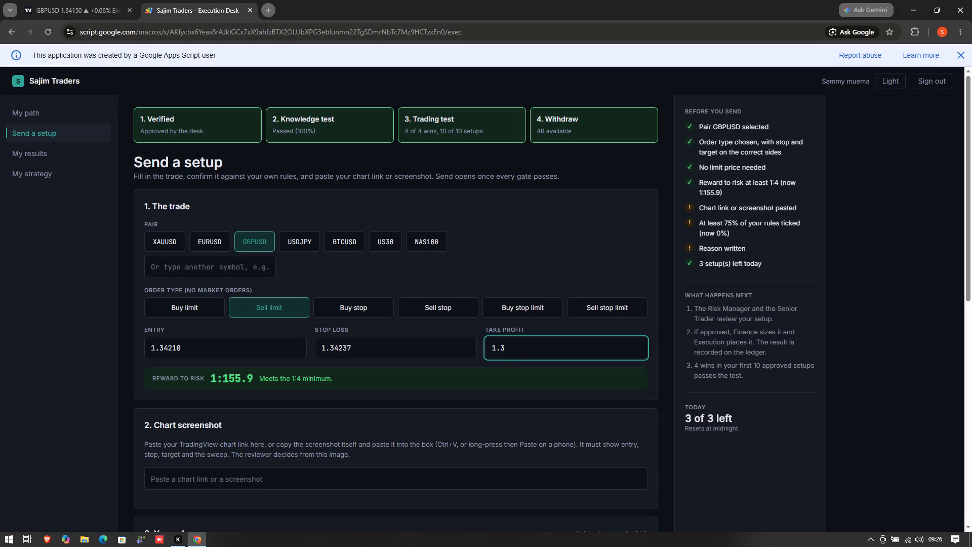
{"action": "type", "text": "40"}
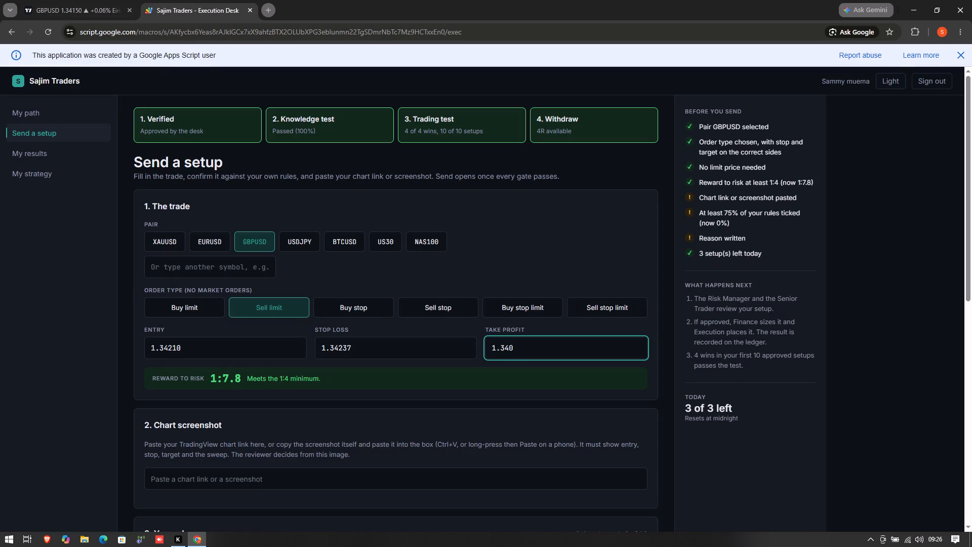
{"action": "type", "text": "60"}
Switch to the TradingView chart and copy the link to a snapshot of the marked-up GBPUSD chart.
{"action": "left_click", "coordinate": [65, 9]}
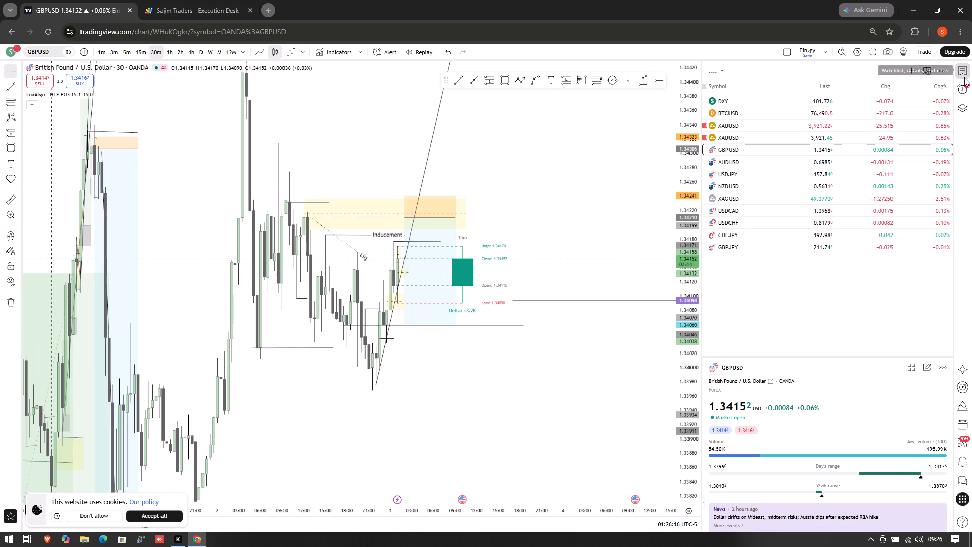
{"action": "left_click", "coordinate": [889, 51]}
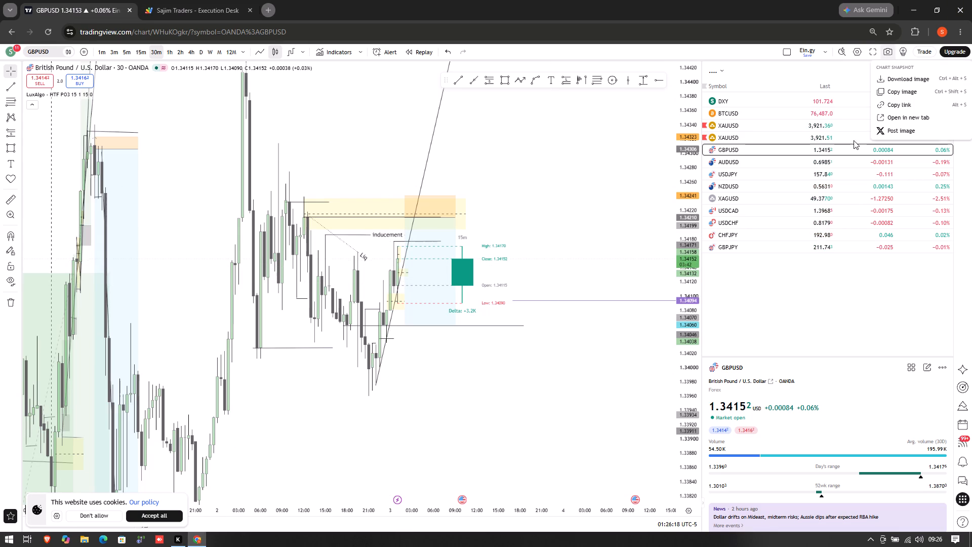
{"action": "left_click", "coordinate": [909, 104]}
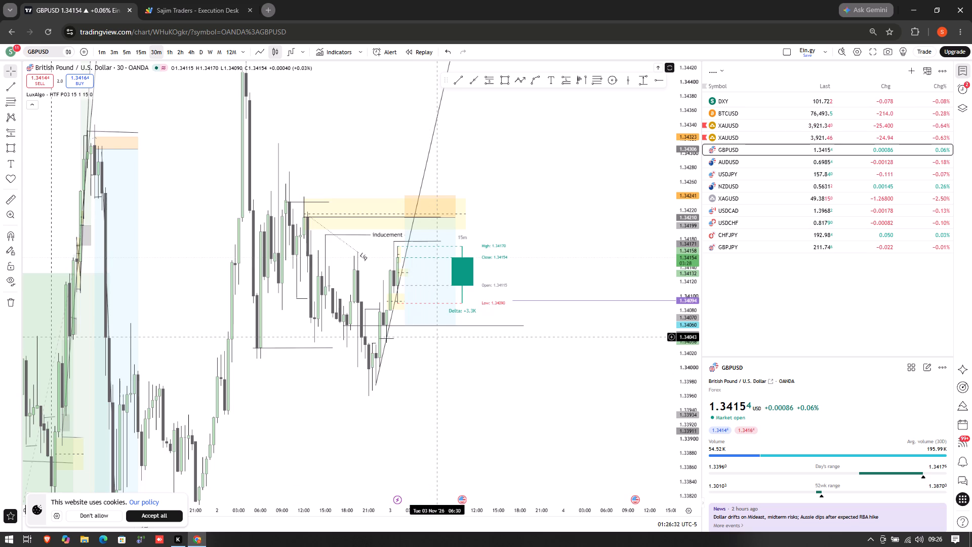
Switch to the Sajim Traders setup form and paste the copied snapshot link as the chart screenshot.
{"action": "left_click", "coordinate": [187, 0]}
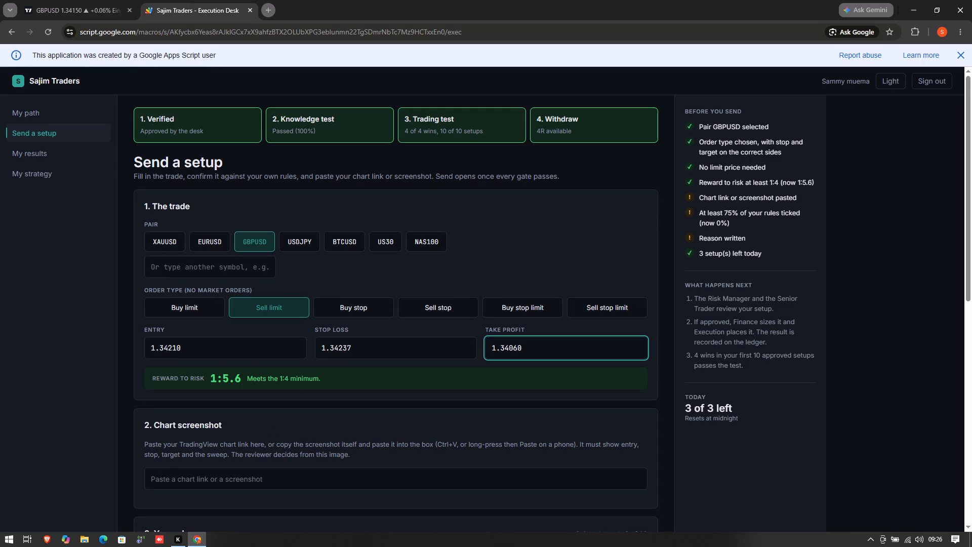
{"action": "left_click", "coordinate": [257, 475]}
{"action": "key", "text": "ctrl+v"}
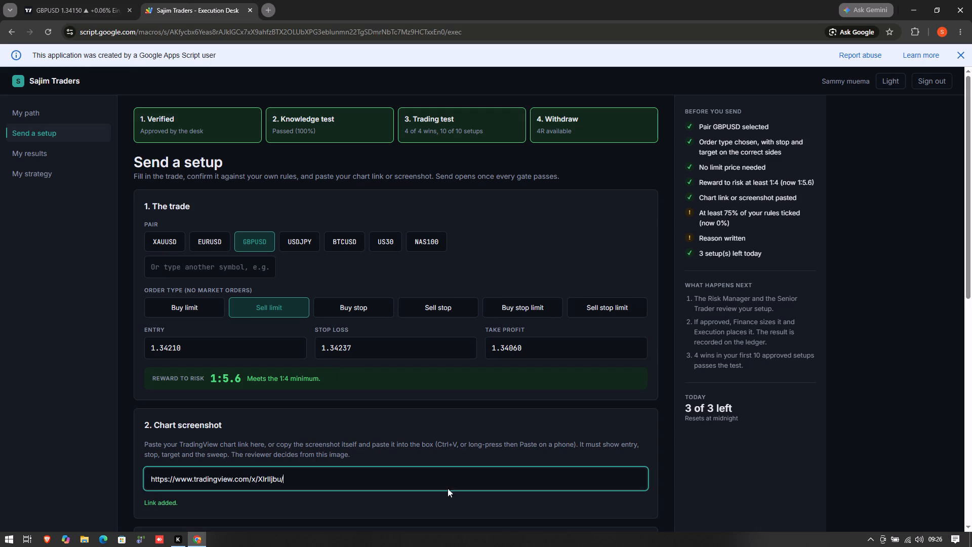
Tick every trading rule except Clean Invalidation Level & Pre-Calculated 1:3 Minimum R:R and Multi-Timeframe EMA / Moving Average dynamic trend confluence.
{"action": "left_click_drag", "start_coordinate": [971, 254], "coordinate": [965, 321]}
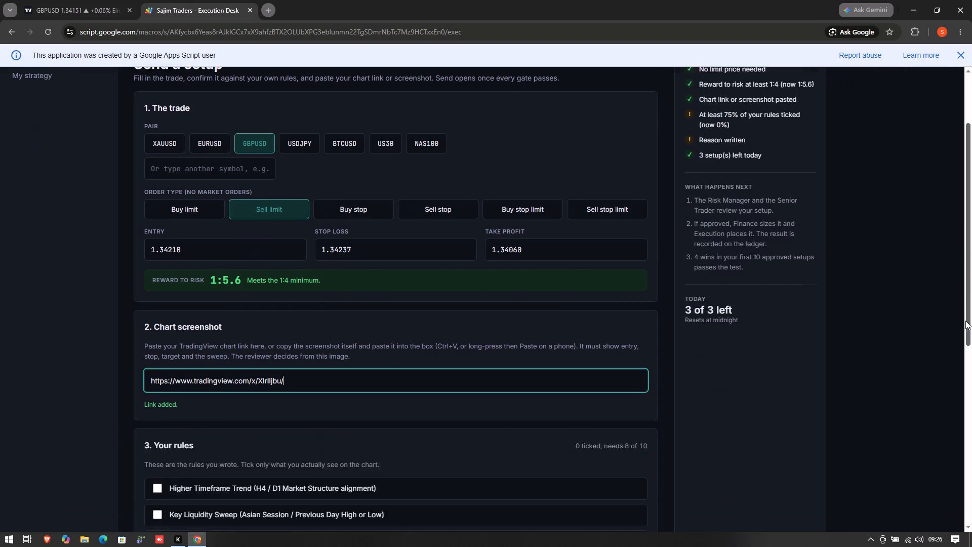
{"action": "left_click_drag", "start_coordinate": [965, 321], "coordinate": [953, 410]}
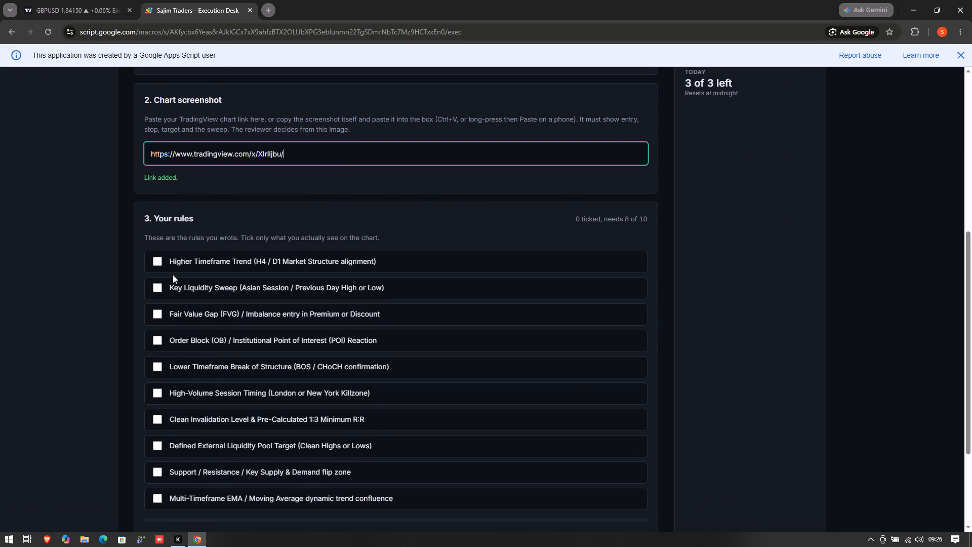
{"action": "left_click", "coordinate": [159, 265]}
{"action": "left_click", "coordinate": [159, 248]}
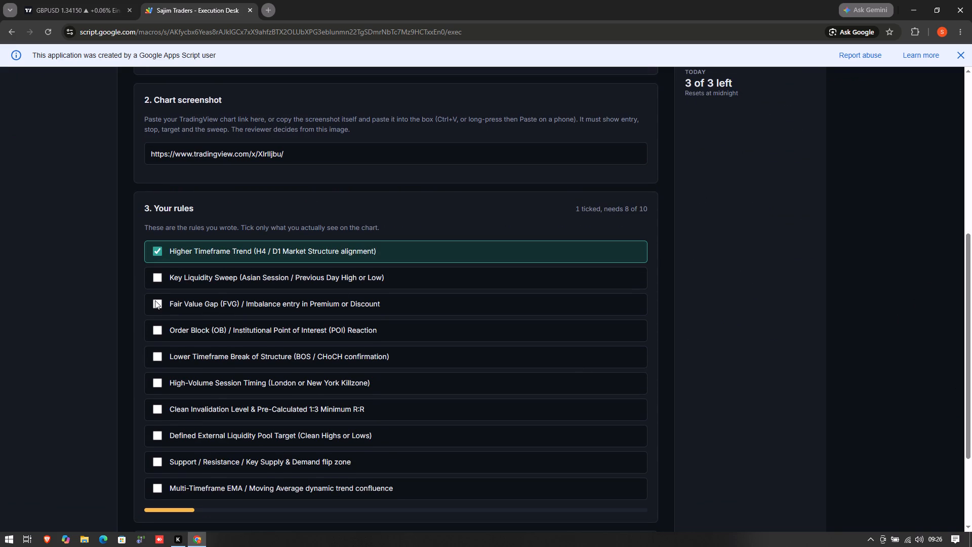
{"action": "left_click", "coordinate": [157, 278]}
{"action": "left_click", "coordinate": [160, 315]}
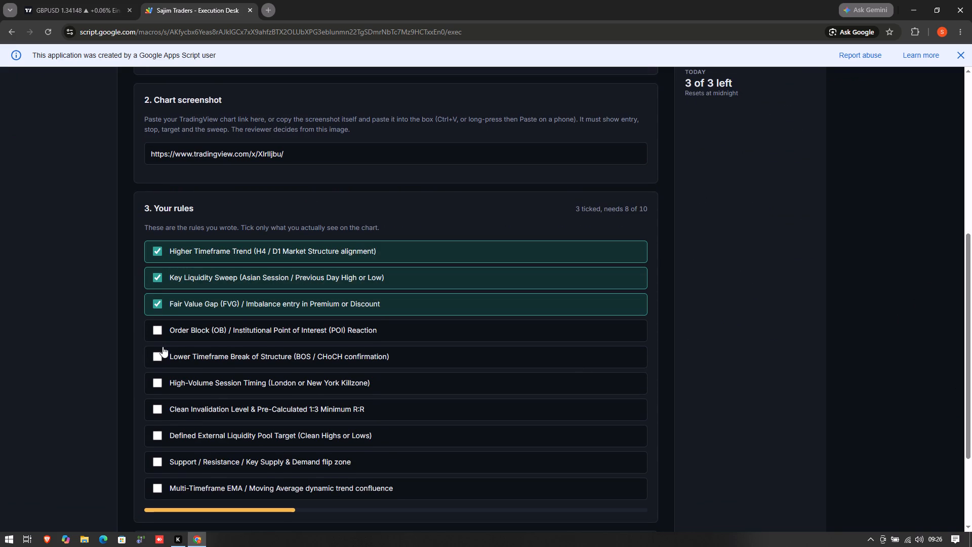
{"action": "left_click", "coordinate": [159, 336]}
{"action": "left_click", "coordinate": [160, 364]}
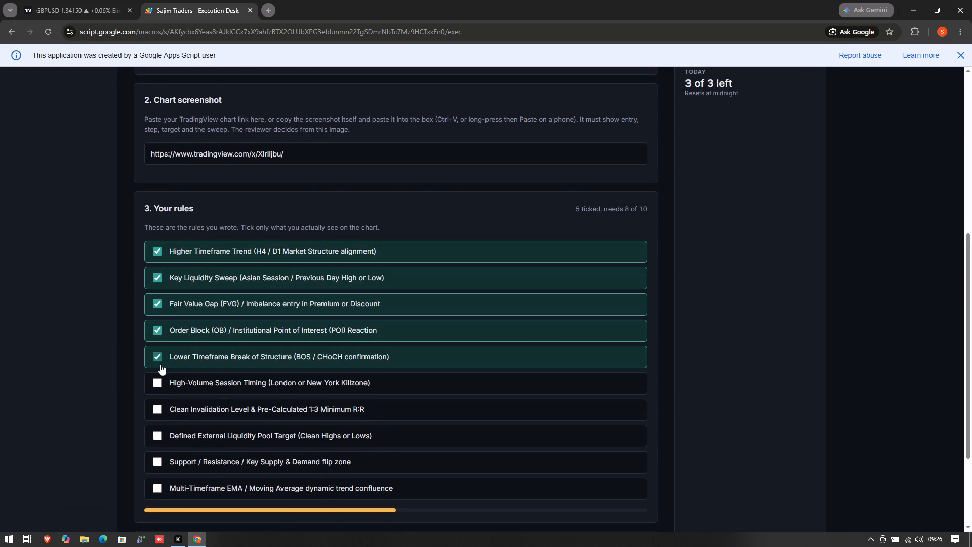
{"action": "left_click", "coordinate": [153, 363]}
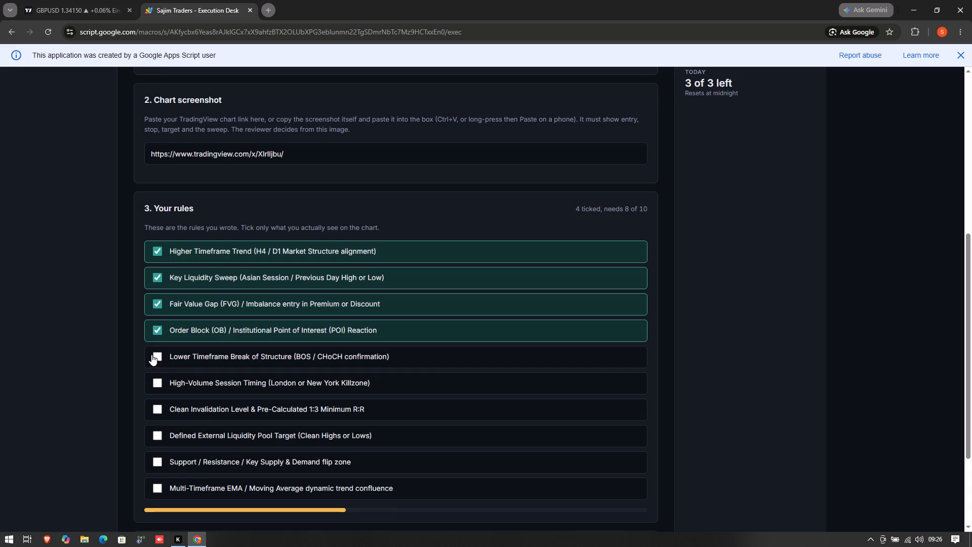
{"action": "left_click", "coordinate": [154, 351]}
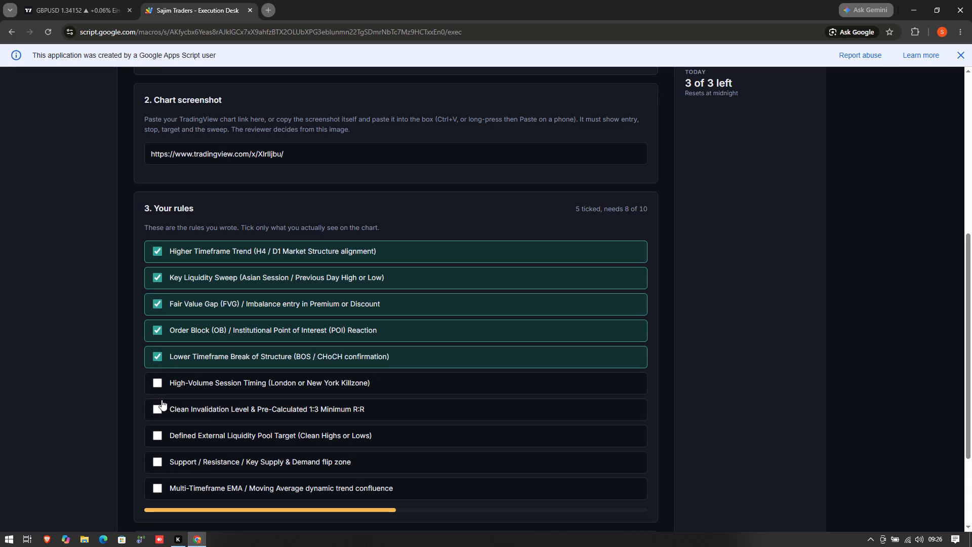
{"action": "left_click", "coordinate": [161, 390]}
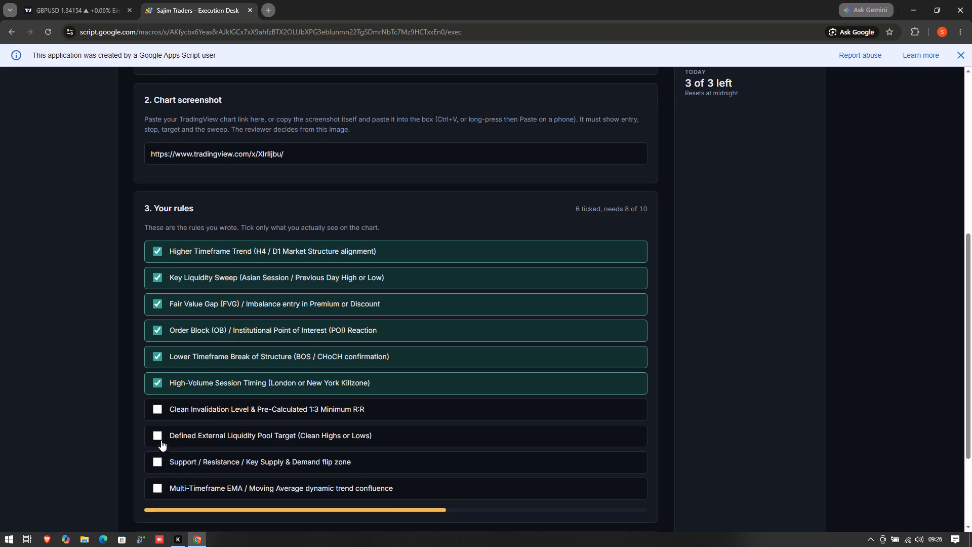
{"action": "left_click", "coordinate": [161, 439]}
{"action": "left_click", "coordinate": [157, 464]}
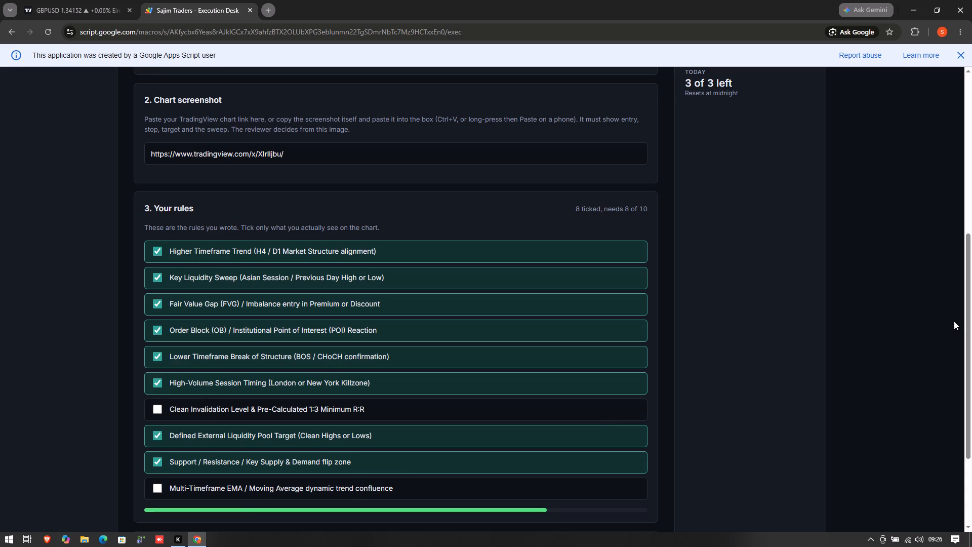
Enter the reason for the trade as "the trade has alignd with stratecg andiipating sells after a sweep of the asian highs".
{"action": "left_click_drag", "start_coordinate": [968, 318], "coordinate": [969, 459]}
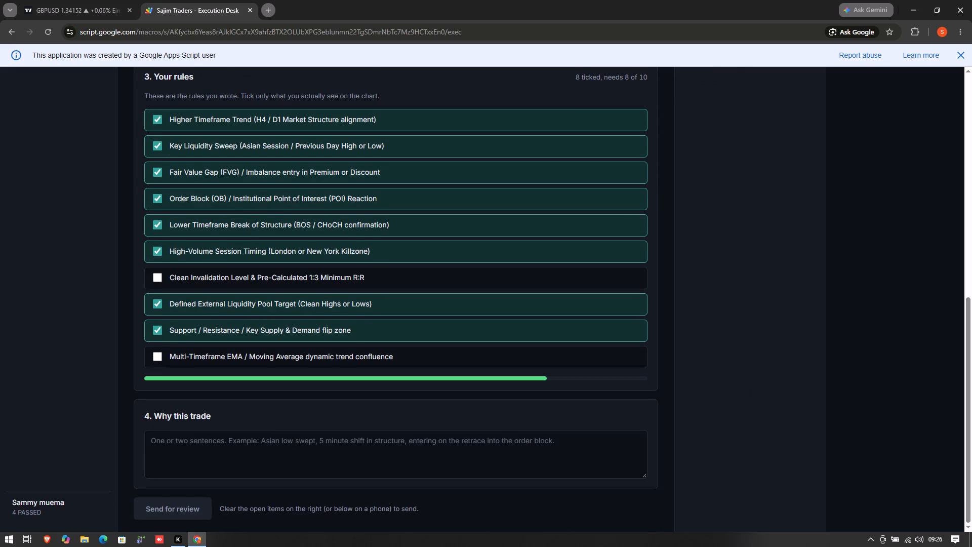
{"action": "left_click", "coordinate": [498, 457]}
{"action": "type", "text": "the trade has akl"}
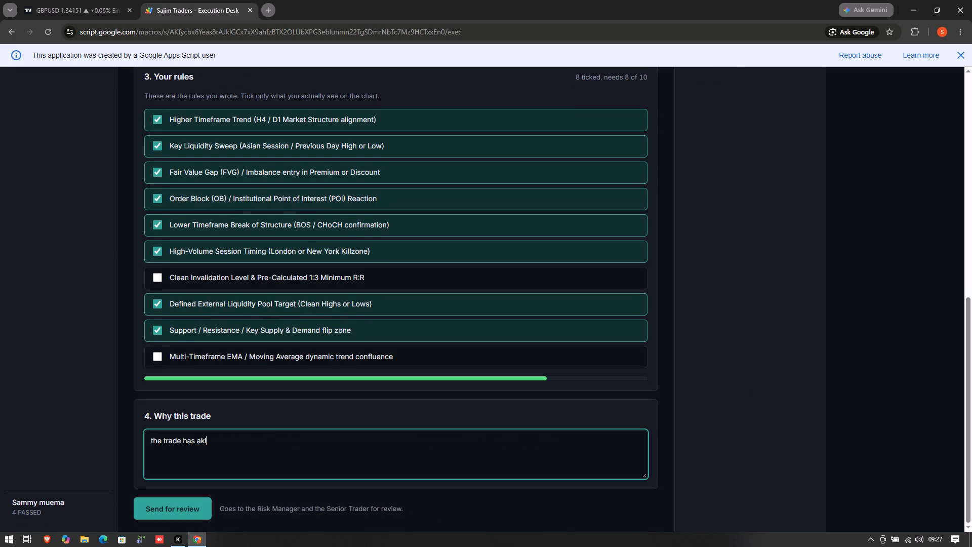
{"action": "key", "text": "BackSpace"}
{"action": "key", "text": "BackSpace"}
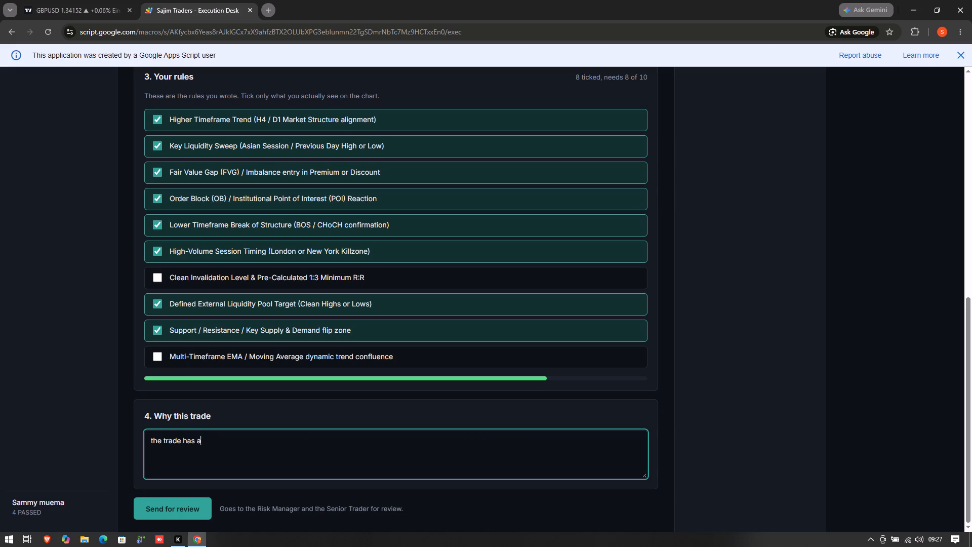
{"action": "type", "text": "ligh"}
{"action": "key", "text": "BackSpace"}
{"action": "type", "text": "nd with strtect"}
{"action": "key", "text": "BackSpace"}
{"action": "key", "text": "BackSpace"}
{"action": "key", "text": "BackSpace"}
{"action": "key", "text": "BackSpace"}
{"action": "key", "text": "BackSpace"}
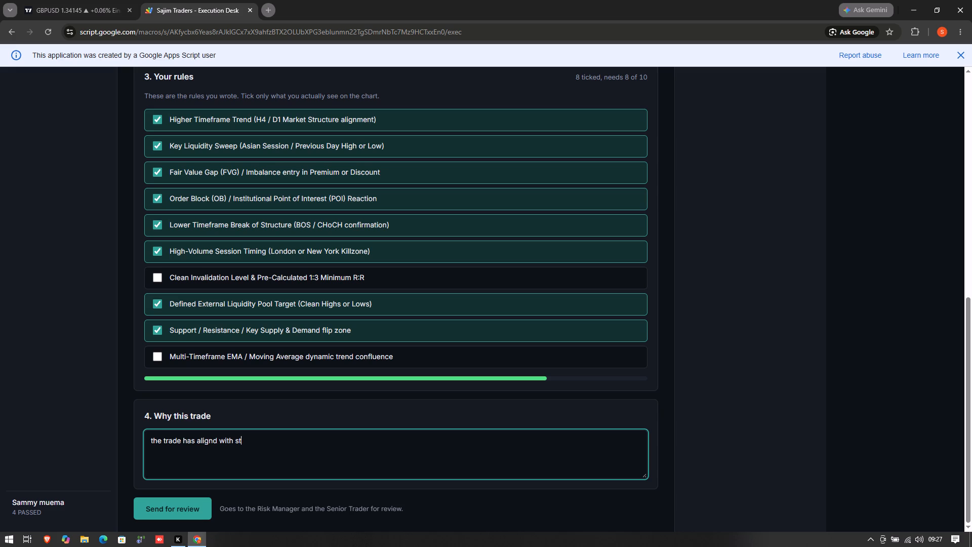
{"action": "type", "text": "ratecg andiipating sells ad"}
{"action": "key", "text": "BackSpace"}
{"action": "type", "text": "fet"}
{"action": "key", "text": "BackSpace"}
{"action": "key", "text": "BackSpace"}
{"action": "type", "text": "ter a sweep of the asian highs"}
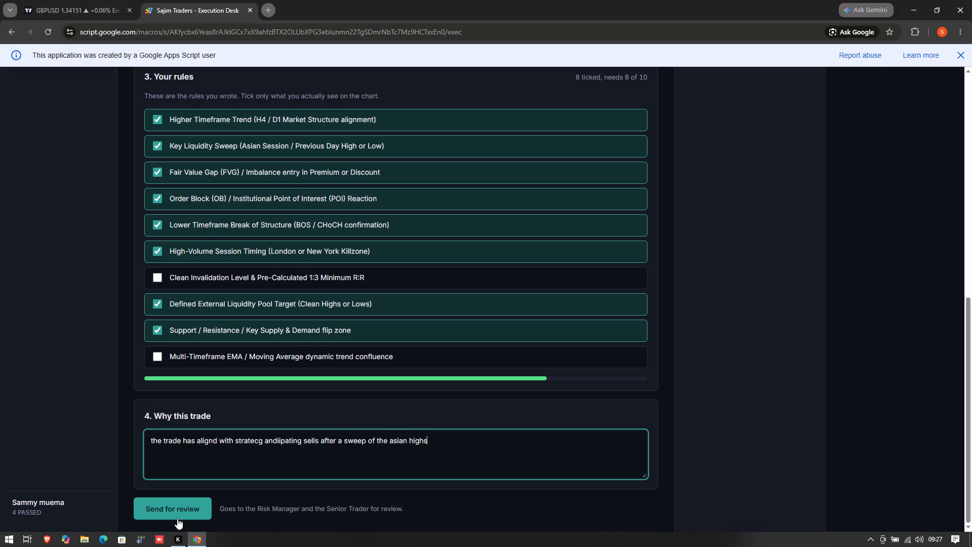
Send the completed GBPUSD sell limit setup for review.
{"action": "left_click", "coordinate": [179, 516]}
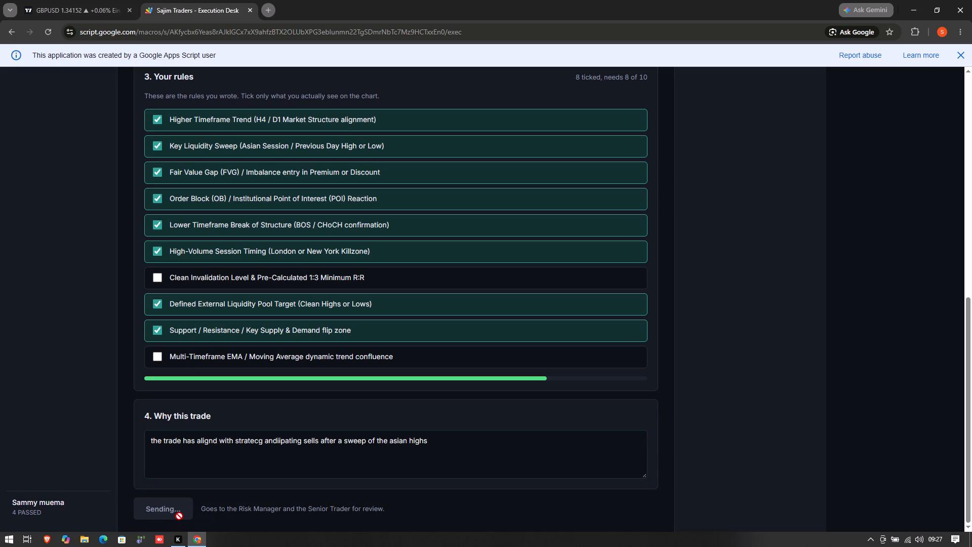
Switch to the TradingView chart and examine the recent GBPUSD price action around the marked-up short position.
{"action": "left_click", "coordinate": [73, 5]}
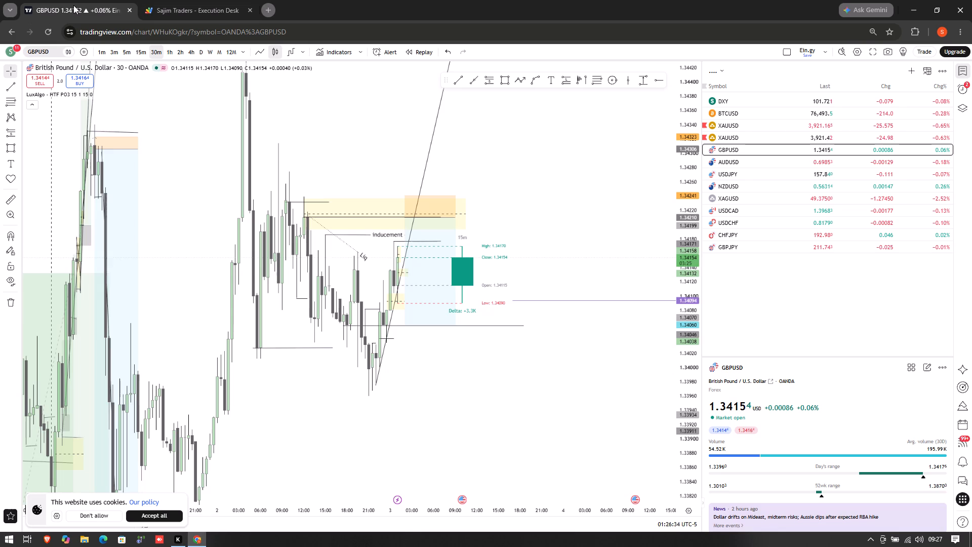
{"action": "left_click_drag", "start_coordinate": [412, 426], "coordinate": [453, 385]}
{"action": "left_click_drag", "start_coordinate": [417, 401], "coordinate": [447, 376]}
{"action": "left_click_drag", "start_coordinate": [390, 413], "coordinate": [392, 374]}
{"action": "left_click_drag", "start_coordinate": [392, 374], "coordinate": [382, 374]}
{"action": "left_click_drag", "start_coordinate": [382, 374], "coordinate": [366, 371]}
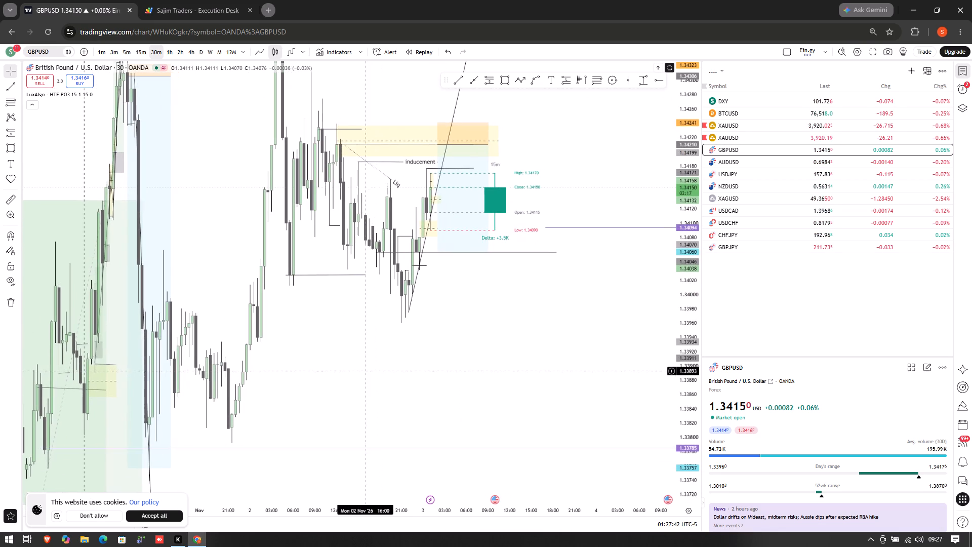
{"action": "left_click_drag", "start_coordinate": [392, 387], "coordinate": [378, 386]}
{"action": "left_click_drag", "start_coordinate": [452, 406], "coordinate": [415, 411]}
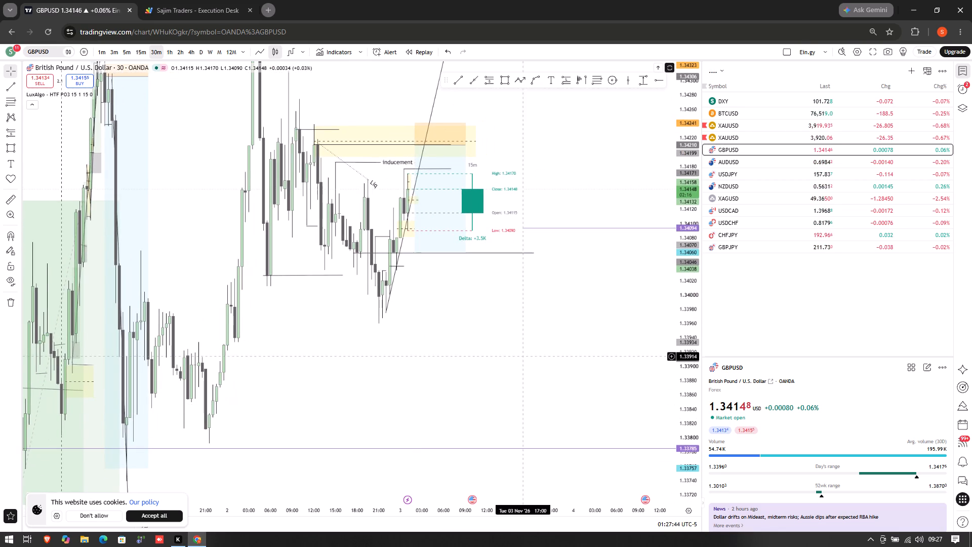
Open the NZDUSD chart and draw a short horizontal trend line at about 0.56308 from the 2 Nov 17:00 spike high to the 3 Nov rally.
{"action": "left_click", "coordinate": [731, 184]}
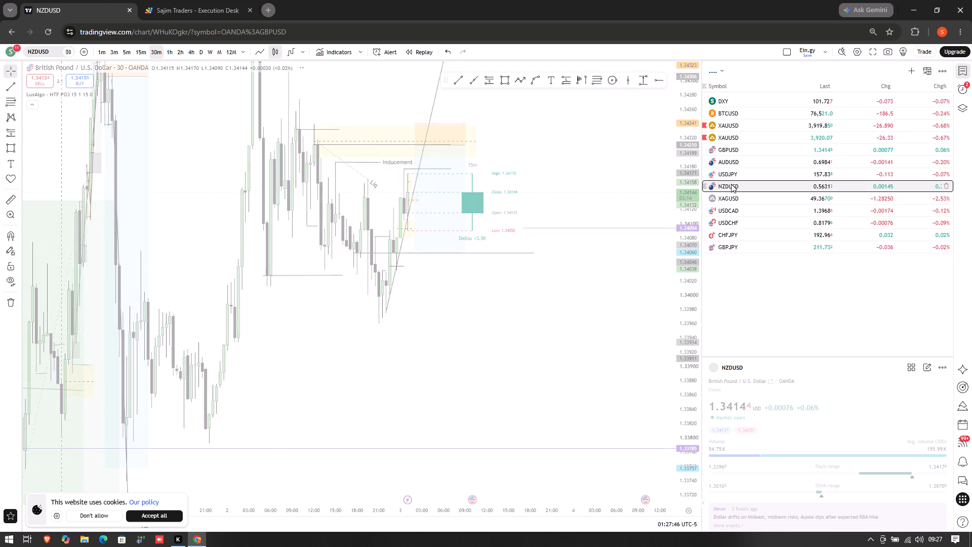
{"action": "left_click_drag", "start_coordinate": [356, 289], "coordinate": [367, 285]}
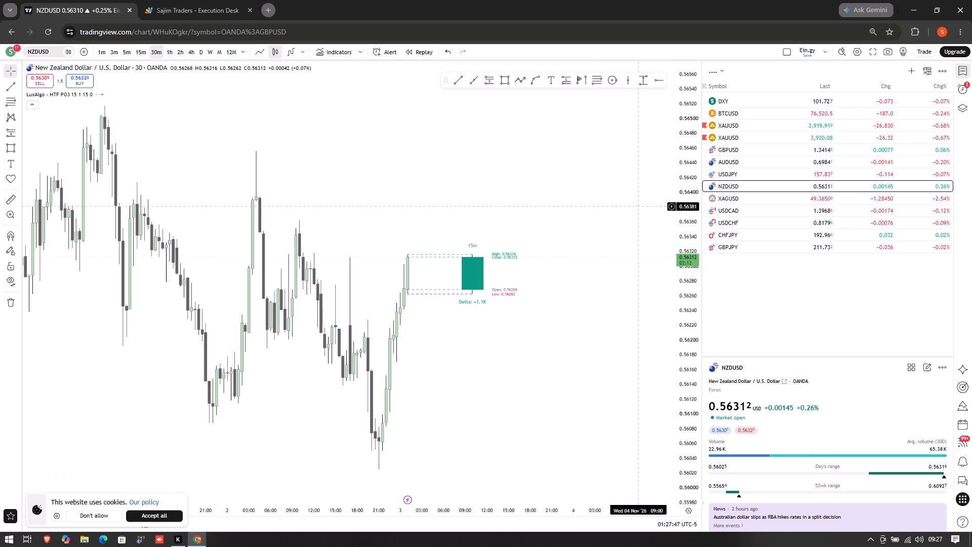
{"action": "left_click_drag", "start_coordinate": [367, 285], "coordinate": [429, 265]}
{"action": "left_click_drag", "start_coordinate": [353, 194], "coordinate": [378, 185]}
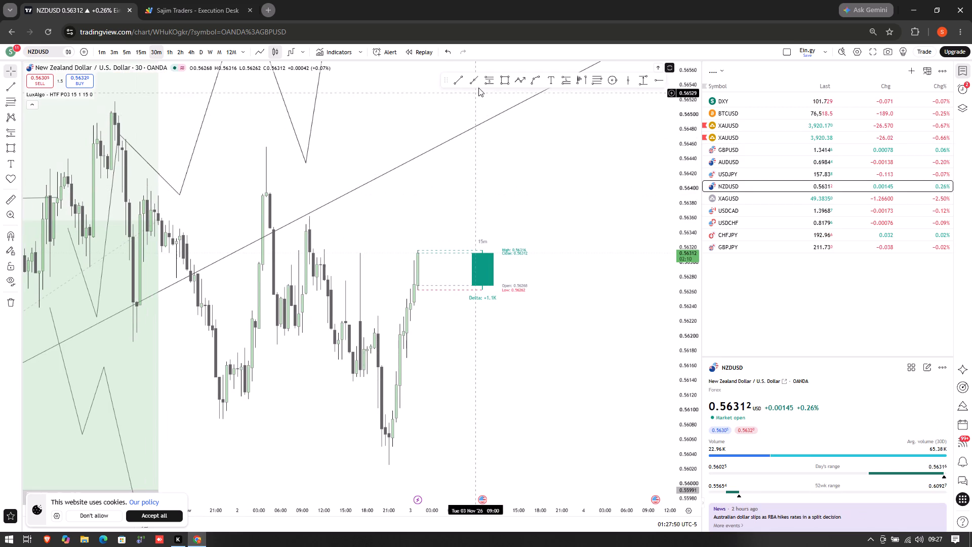
{"action": "left_click", "coordinate": [458, 82]}
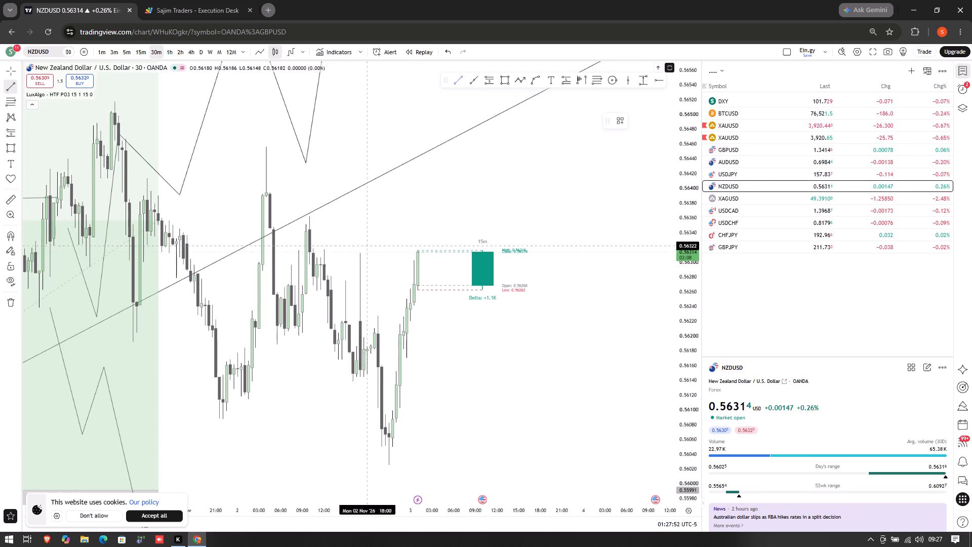
{"action": "left_click_drag", "start_coordinate": [360, 256], "coordinate": [410, 256]}
{"action": "left_click", "coordinate": [410, 256]}
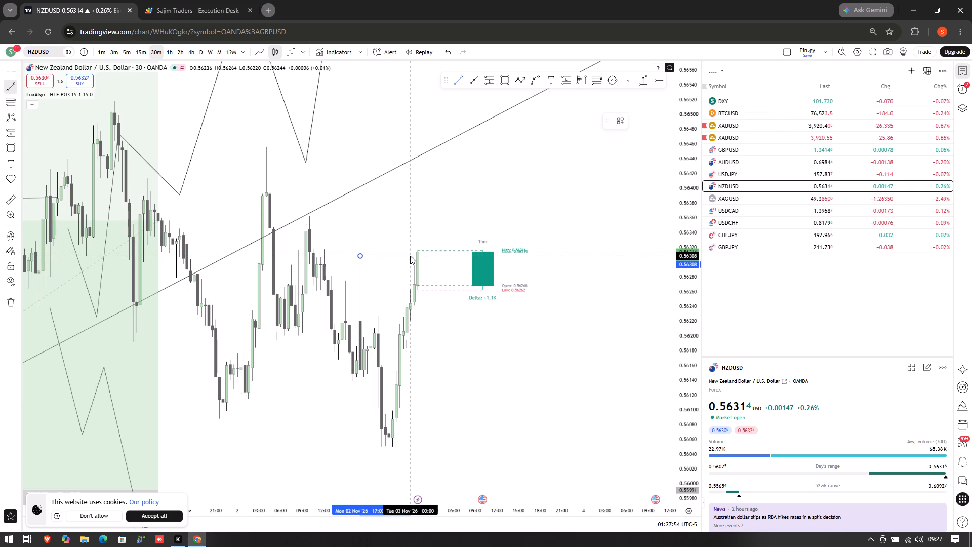
Draw a horizontal trend line at about 0.56343 from the 2 Nov 09:00 swing high, extending past the latest candle.
{"action": "left_click_drag", "start_coordinate": [397, 239], "coordinate": [483, 224]}
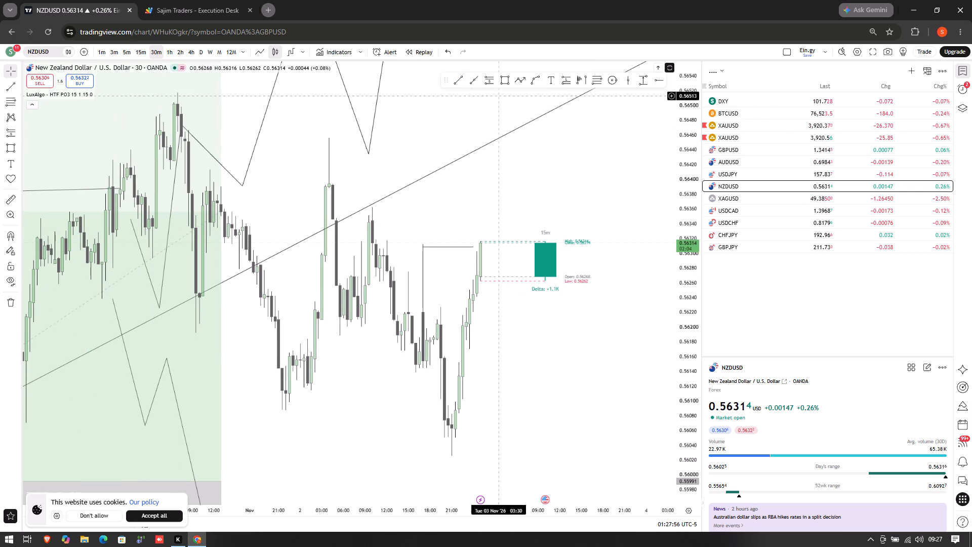
{"action": "left_click", "coordinate": [460, 83]}
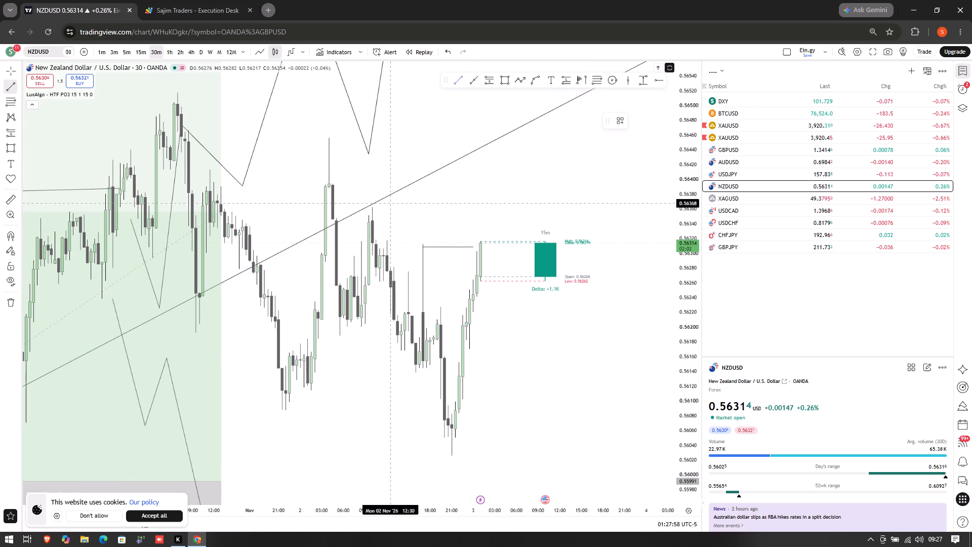
{"action": "left_click_drag", "start_coordinate": [367, 221], "coordinate": [464, 215]}
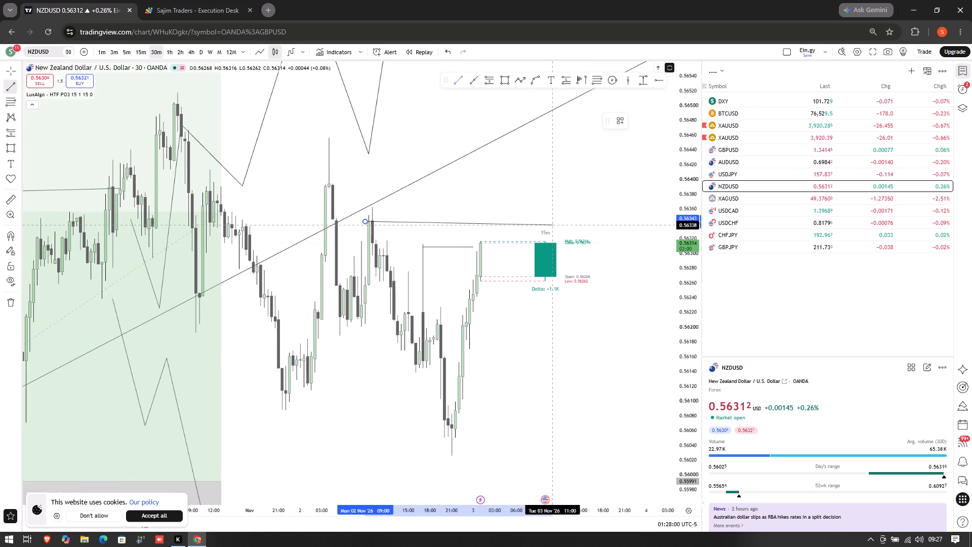
{"action": "left_click", "coordinate": [563, 221]}
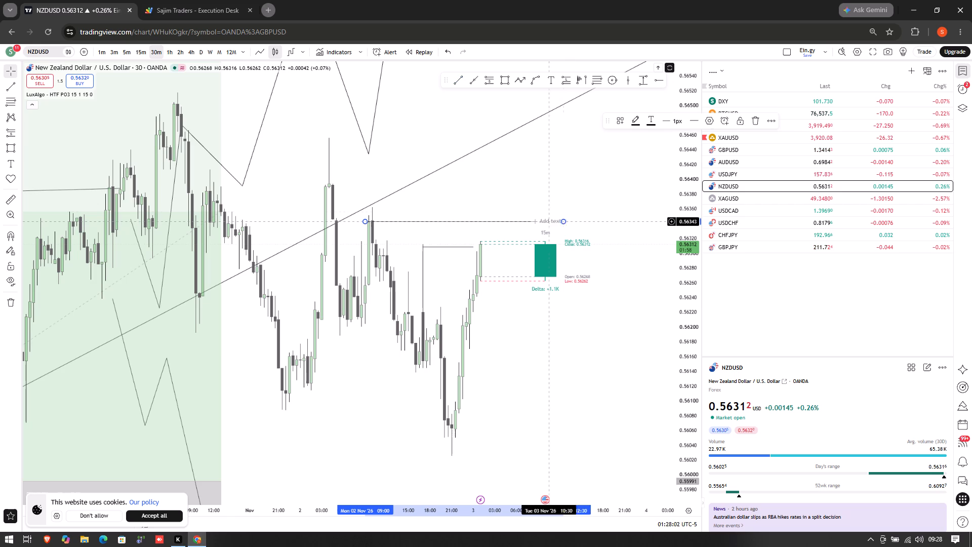
{"action": "left_click", "coordinate": [507, 212]}
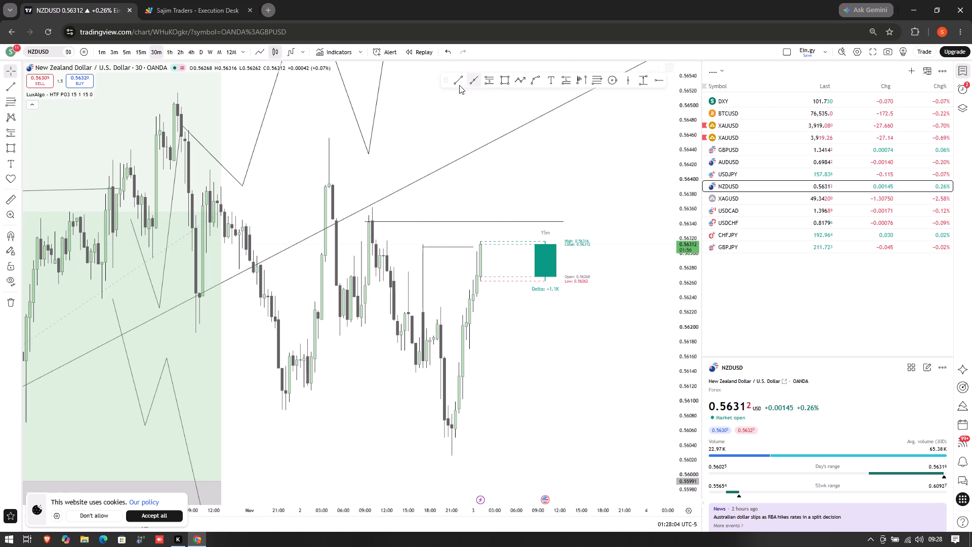
Draw a short horizontal trend line at about 0.56191 from the 2 Nov 05:00 swing low, ending just past the following swing high.
{"action": "left_click", "coordinate": [457, 85]}
{"action": "left_click_drag", "start_coordinate": [337, 333], "coordinate": [365, 347]}
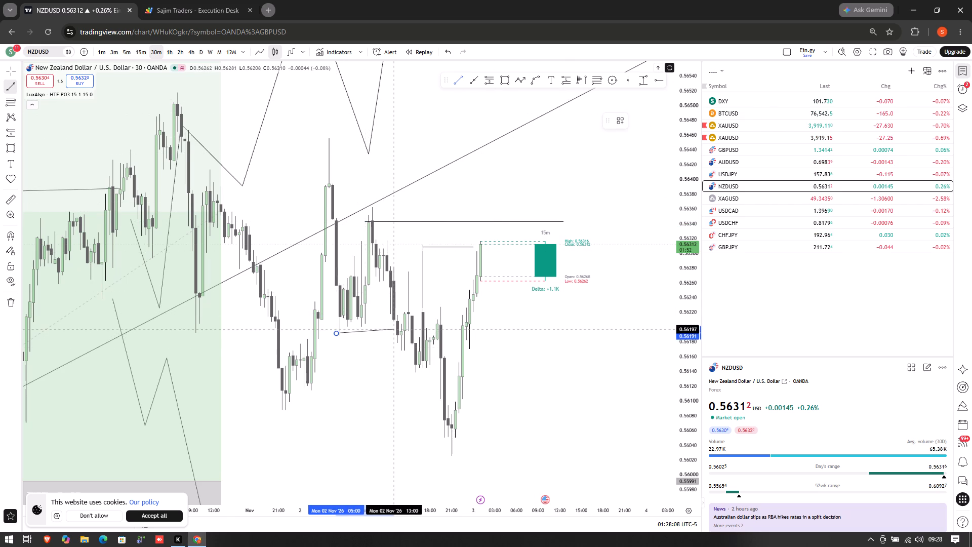
{"action": "left_click_drag", "start_coordinate": [365, 347], "coordinate": [374, 331]}
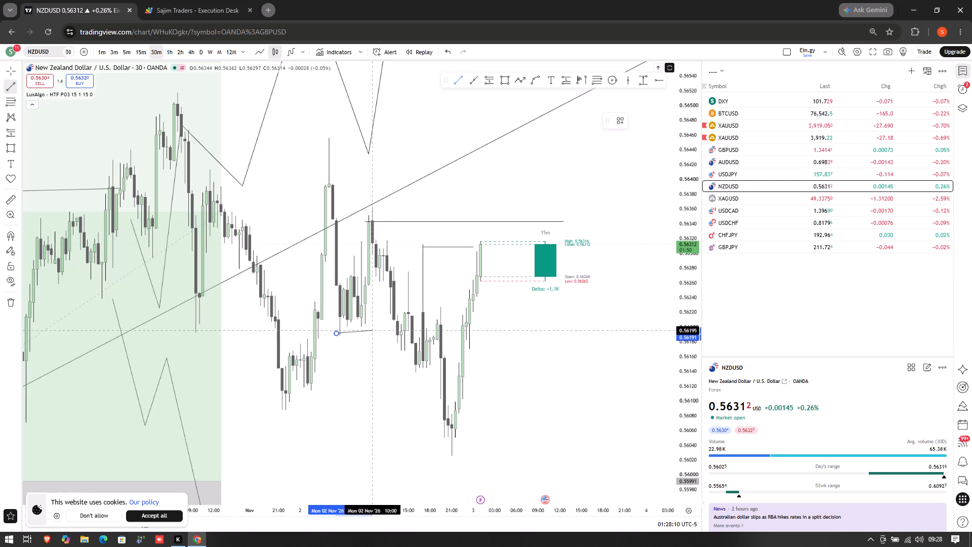
{"action": "left_click_drag", "start_coordinate": [374, 331], "coordinate": [380, 332]}
{"action": "left_click", "coordinate": [380, 332]}
{"action": "left_click_drag", "start_coordinate": [384, 358], "coordinate": [361, 365]}
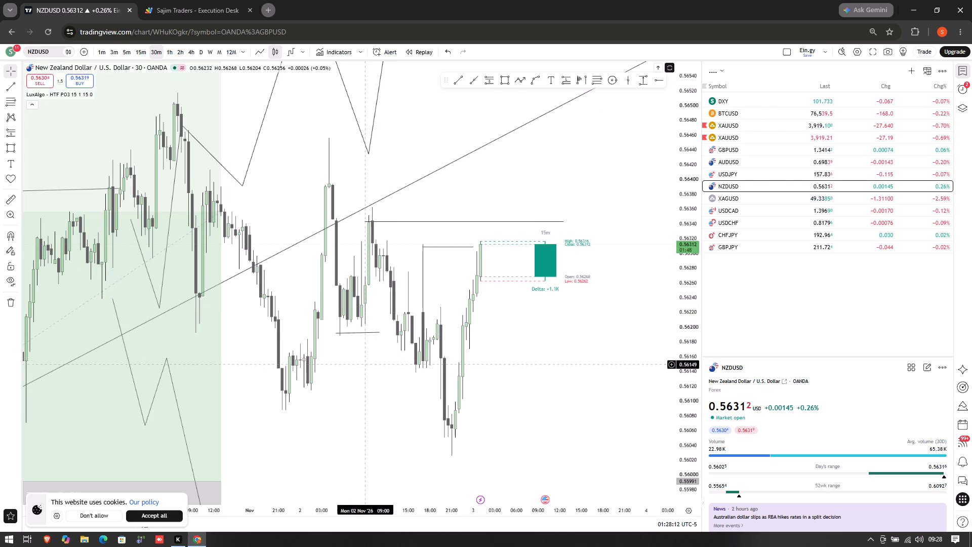
On the 15-minute chart, draw a horizontal trend line at about 0.56421 from the swing low in the green zone to 2 Nov 08:00.
{"action": "left_click", "coordinate": [136, 54]}
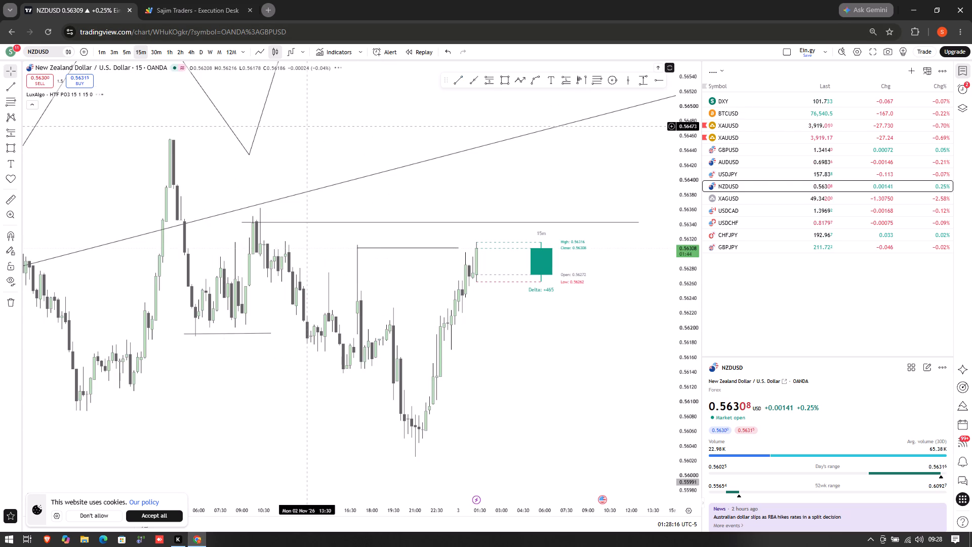
{"action": "left_click_drag", "start_coordinate": [286, 152], "coordinate": [245, 132]}
{"action": "left_click_drag", "start_coordinate": [317, 172], "coordinate": [299, 166]}
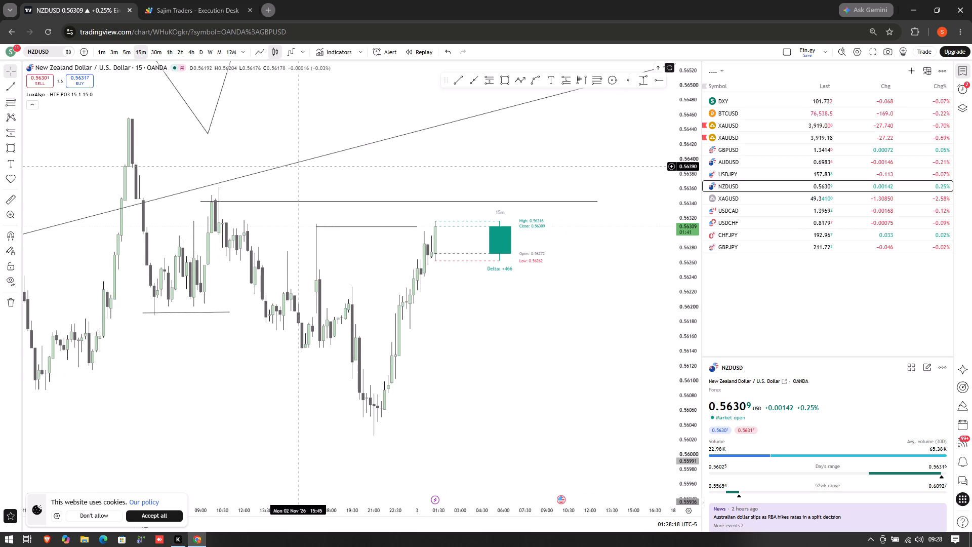
{"action": "left_click_drag", "start_coordinate": [266, 156], "coordinate": [403, 162]}
{"action": "left_click_drag", "start_coordinate": [288, 176], "coordinate": [383, 165]}
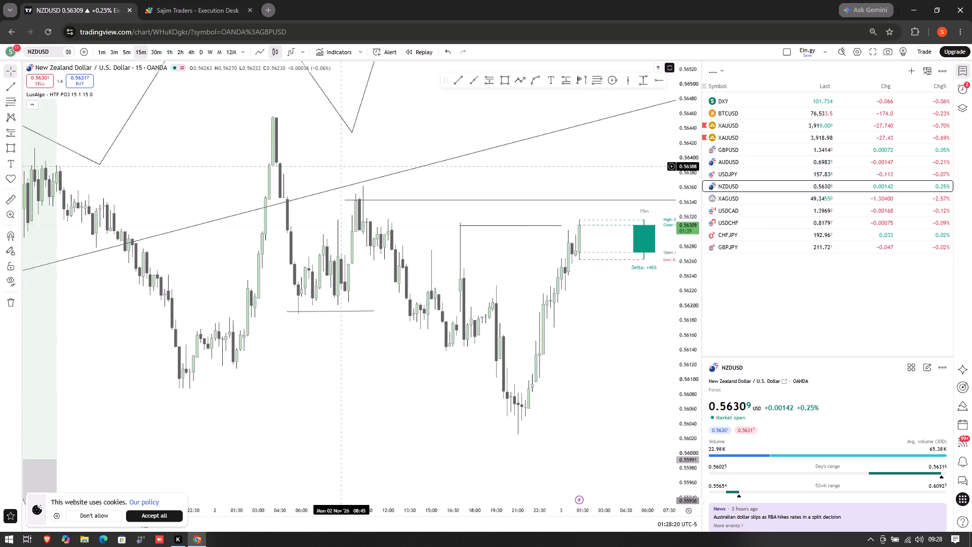
{"action": "left_click_drag", "start_coordinate": [383, 165], "coordinate": [419, 165]}
{"action": "left_click_drag", "start_coordinate": [245, 154], "coordinate": [381, 202]}
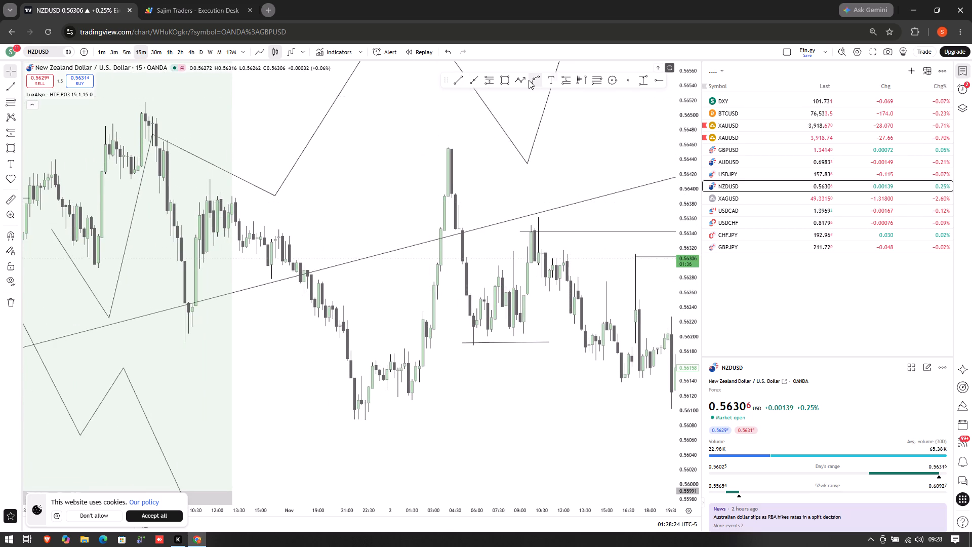
{"action": "left_click", "coordinate": [463, 79]}
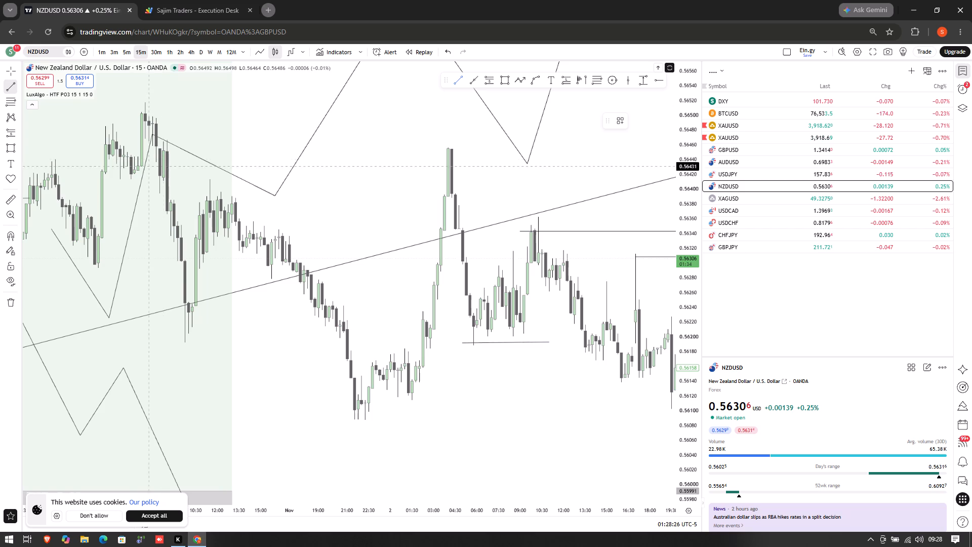
{"action": "left_click_drag", "start_coordinate": [130, 174], "coordinate": [362, 183]}
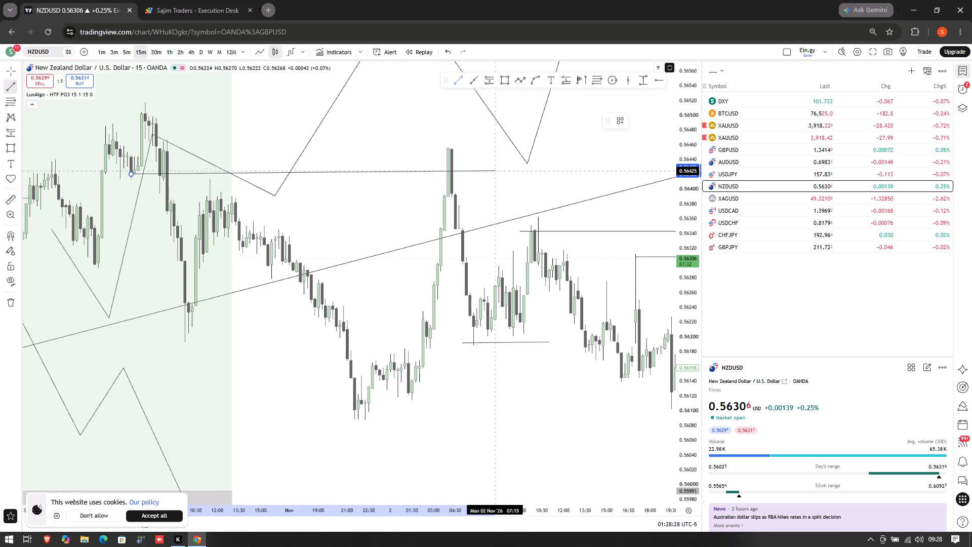
{"action": "left_click", "coordinate": [506, 173]}
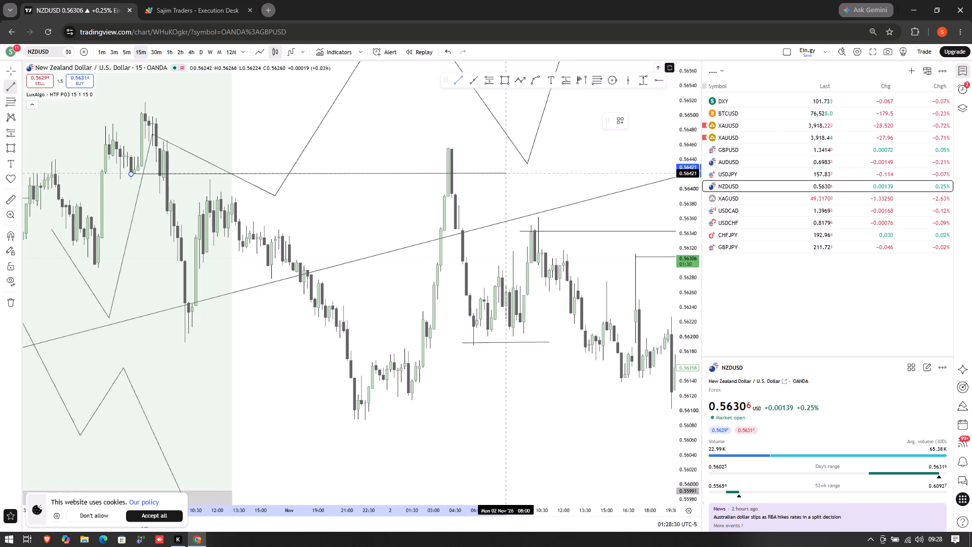
Place a short position from the latest candle with entry at 0.56342 on the horizontal line, stop at 0.56381 and target at 0.56057.
{"action": "left_click_drag", "start_coordinate": [430, 196], "coordinate": [243, 193]}
{"action": "left_click_drag", "start_coordinate": [468, 187], "coordinate": [303, 174]}
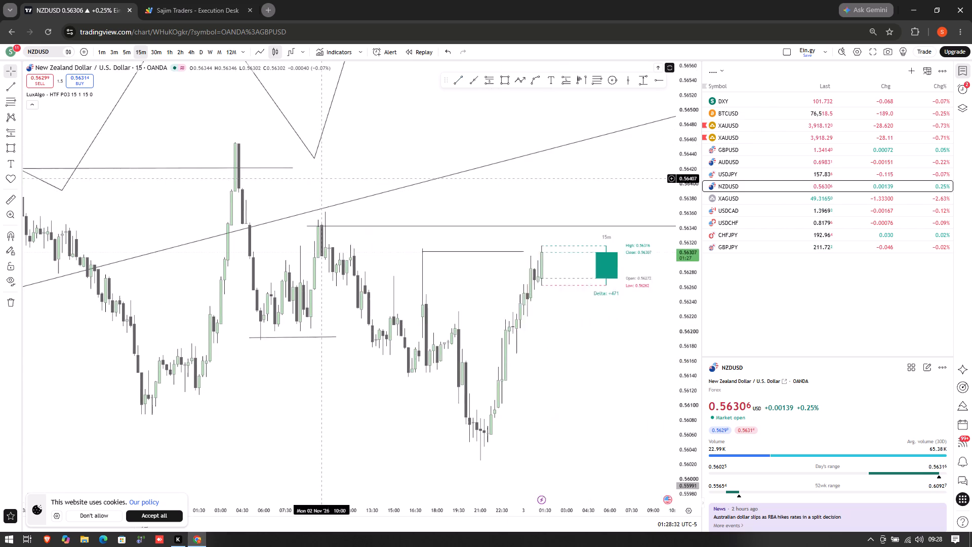
{"action": "left_click_drag", "start_coordinate": [498, 206], "coordinate": [391, 185]}
{"action": "left_click_drag", "start_coordinate": [438, 183], "coordinate": [345, 158]}
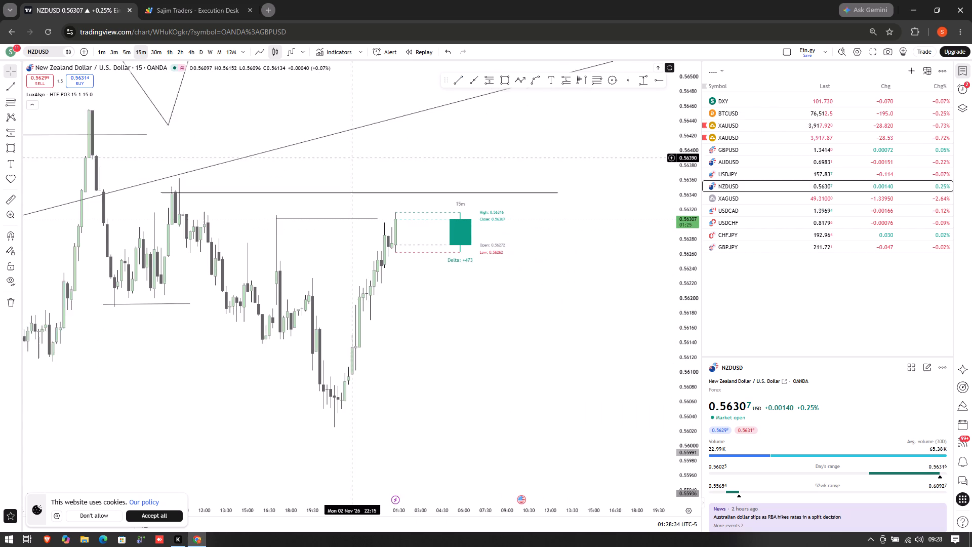
{"action": "left_click_drag", "start_coordinate": [421, 166], "coordinate": [378, 166]}
{"action": "left_click_drag", "start_coordinate": [374, 167], "coordinate": [349, 180]}
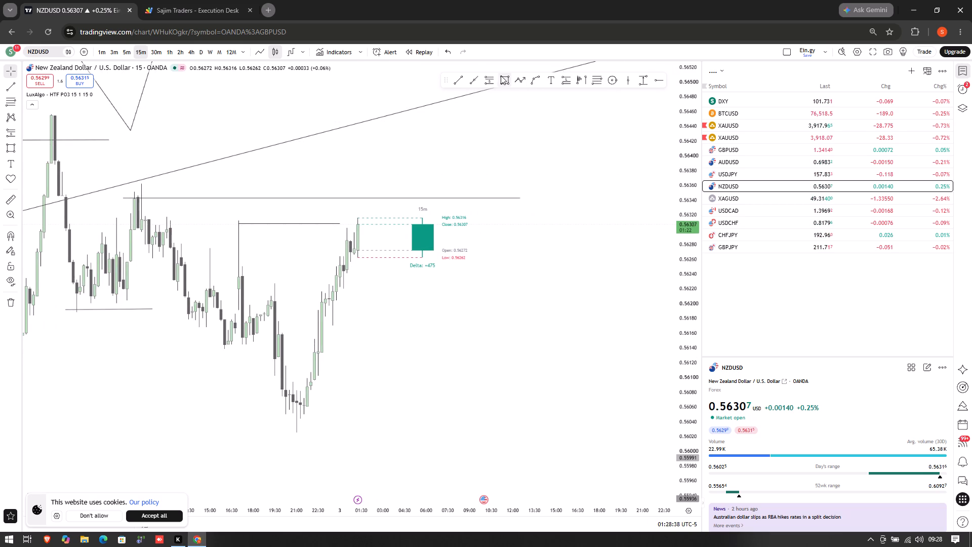
{"action": "left_click", "coordinate": [488, 77]}
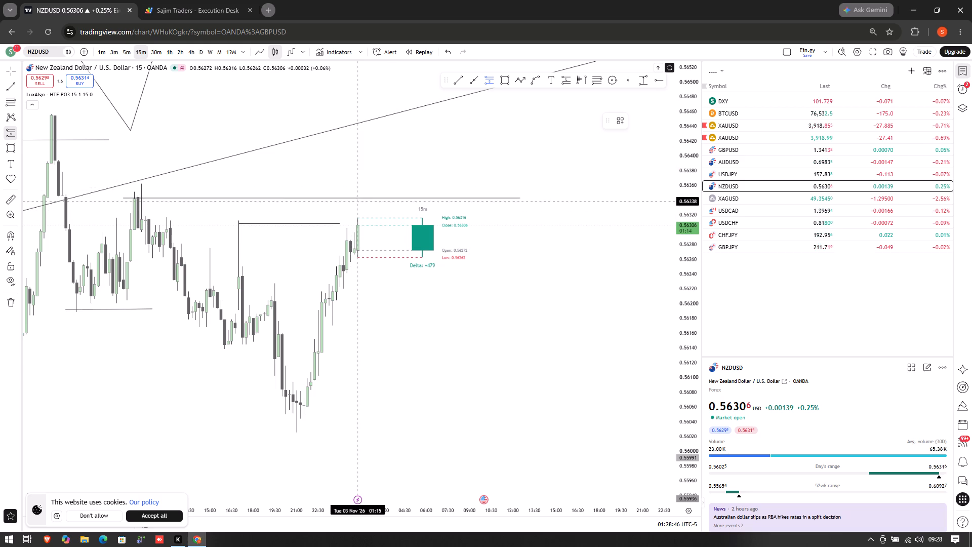
{"action": "left_click", "coordinate": [358, 198]}
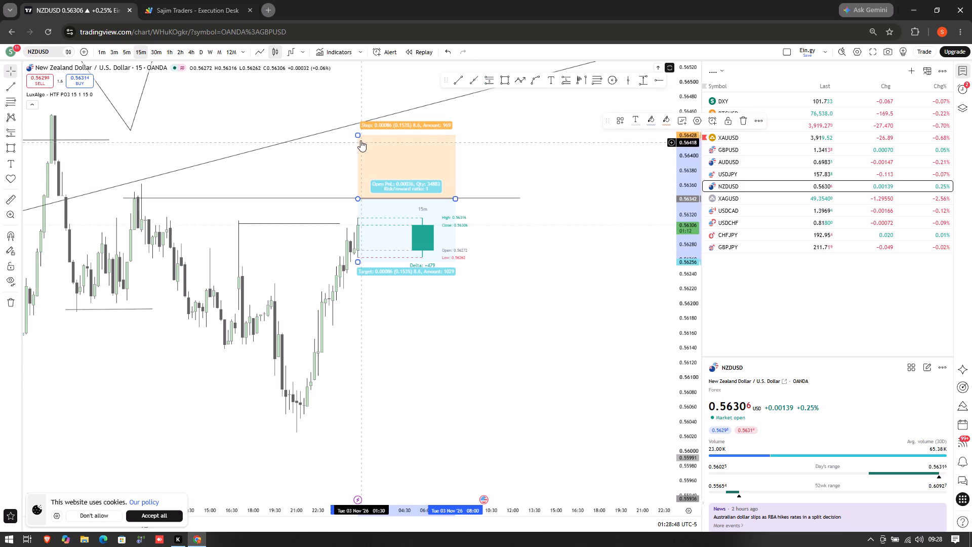
{"action": "left_click_drag", "start_coordinate": [358, 133], "coordinate": [358, 158]}
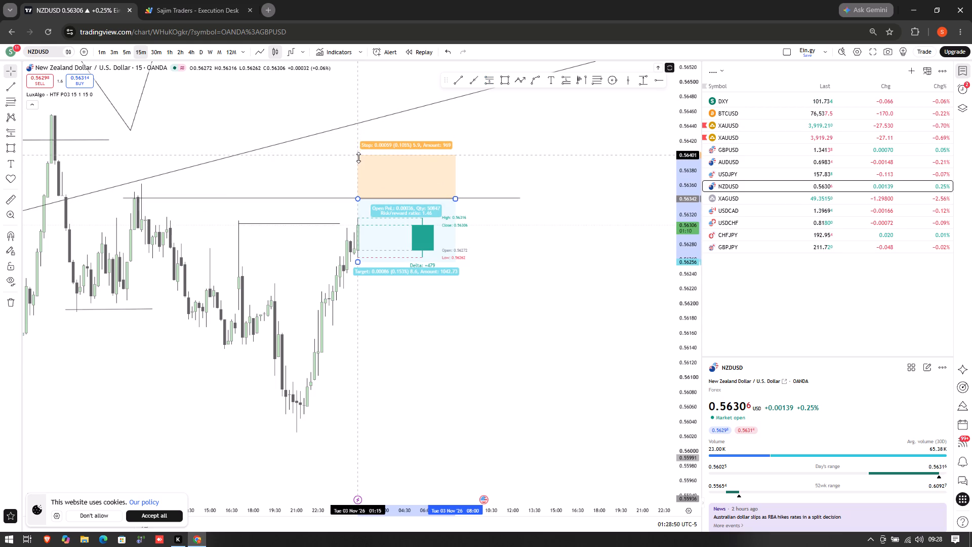
{"action": "left_click_drag", "start_coordinate": [358, 158], "coordinate": [360, 163]}
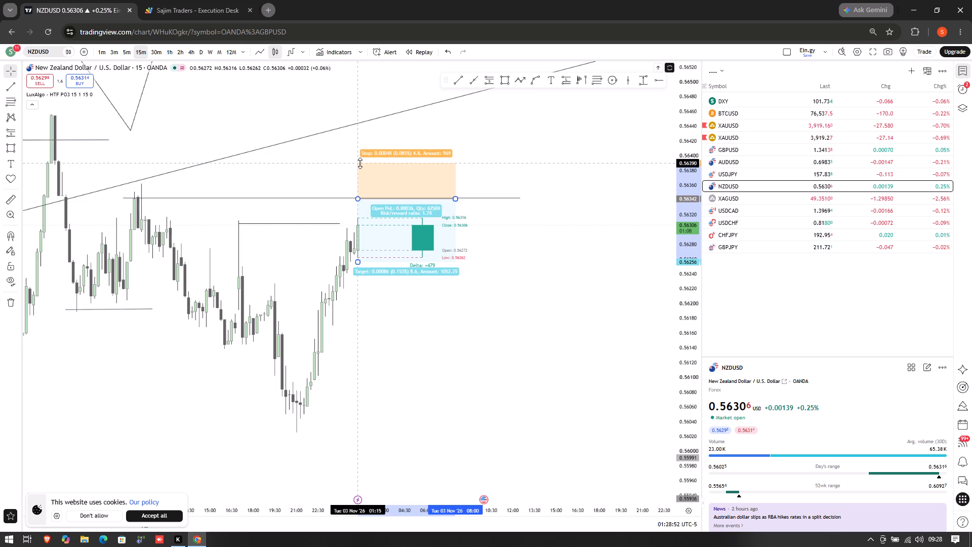
{"action": "left_click_drag", "start_coordinate": [360, 163], "coordinate": [361, 170]}
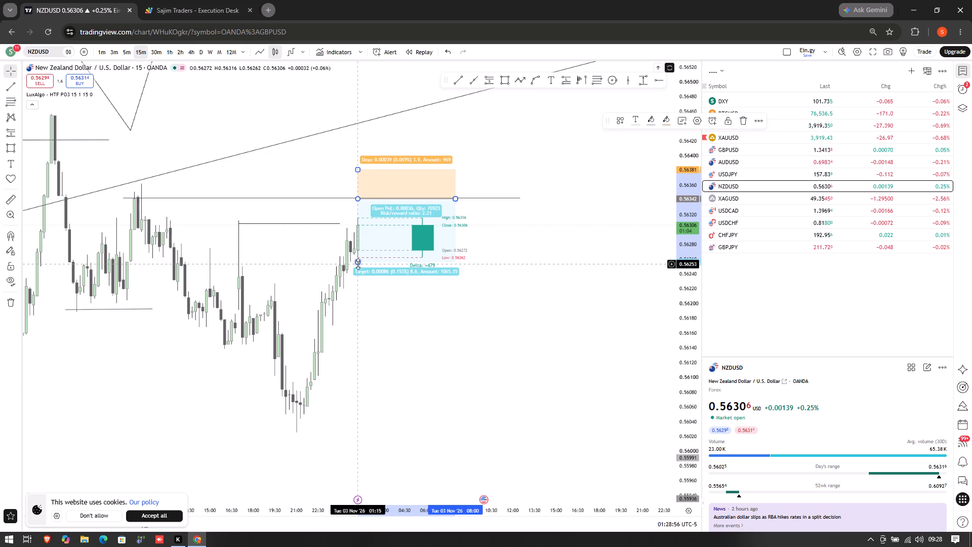
{"action": "left_click_drag", "start_coordinate": [358, 264], "coordinate": [368, 409]}
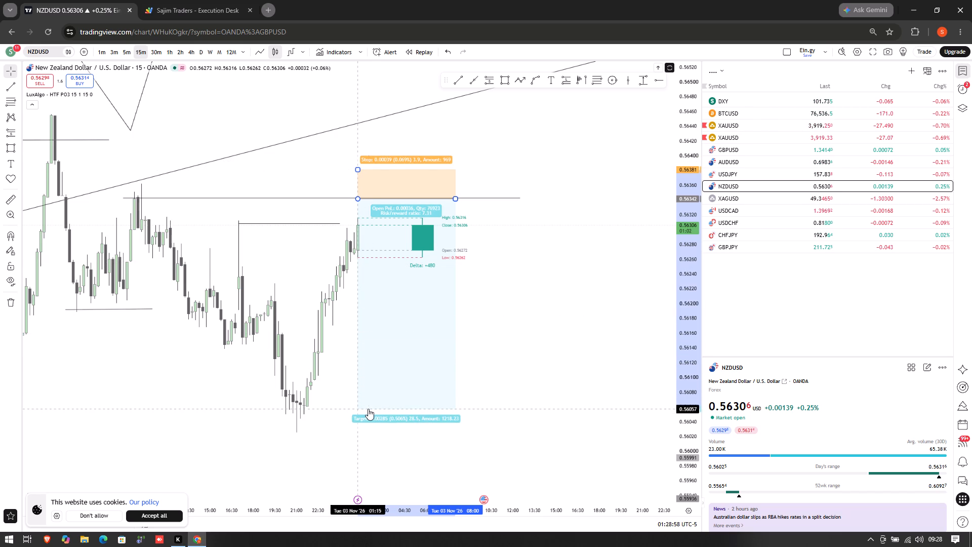
{"action": "left_click", "coordinate": [368, 409]}
Switch to the 5-minute chart and examine the NZDUSD price action leading into the short position.
{"action": "left_click_drag", "start_coordinate": [257, 359], "coordinate": [398, 328]}
{"action": "left_click_drag", "start_coordinate": [271, 335], "coordinate": [320, 326]}
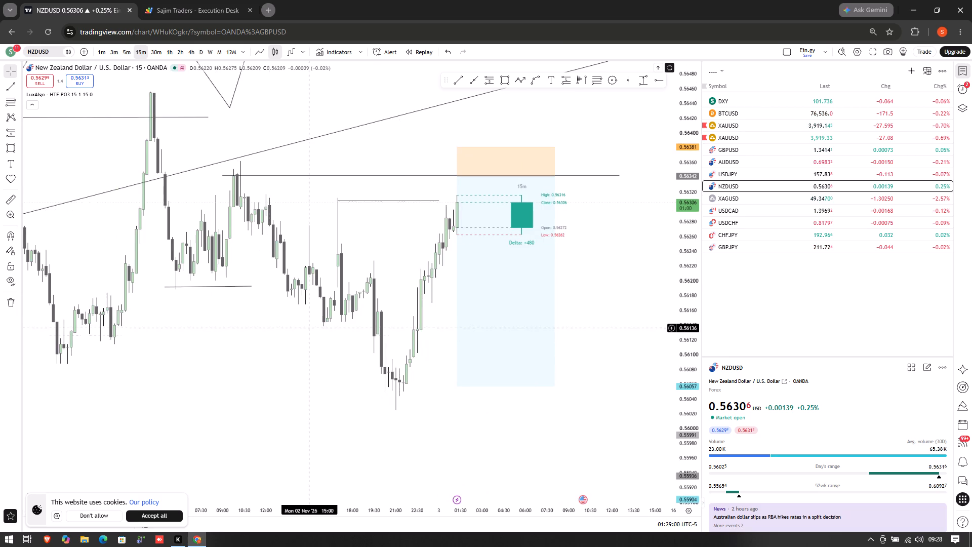
{"action": "left_click_drag", "start_coordinate": [320, 326], "coordinate": [328, 321]}
{"action": "left_click", "coordinate": [125, 55]}
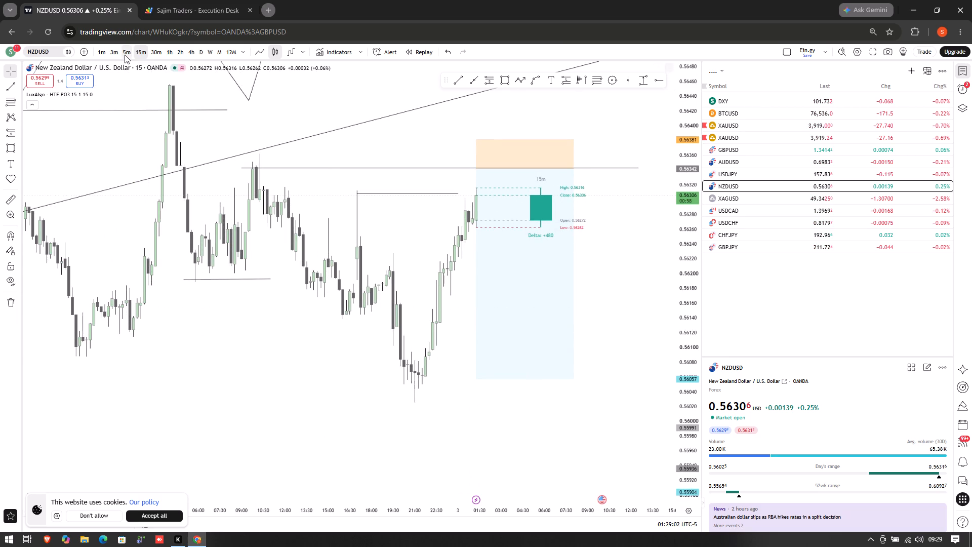
{"action": "left_click_drag", "start_coordinate": [197, 305], "coordinate": [225, 310]}
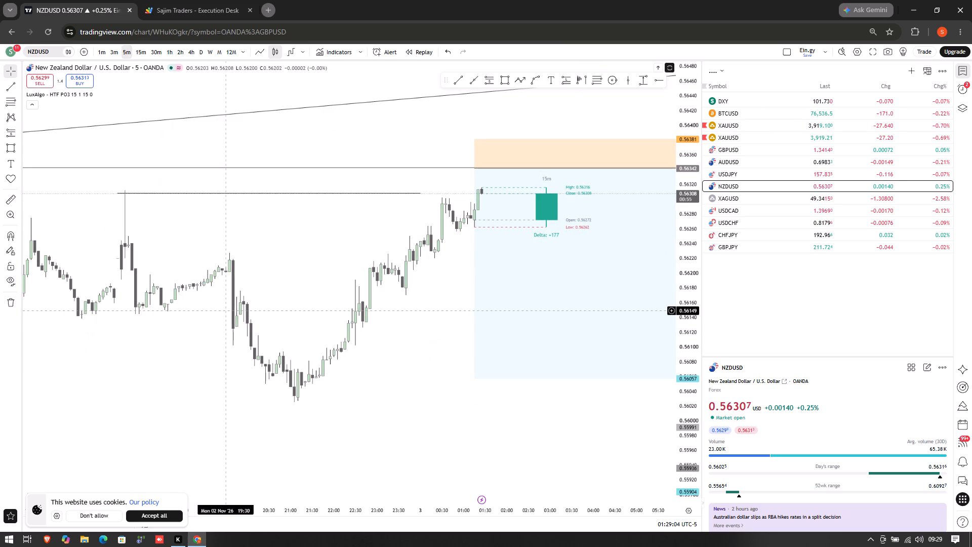
{"action": "key", "text": "ctrl+Down"}
{"action": "key", "text": "ctrl+Down"}
{"action": "key", "text": "ctrl+Down"}
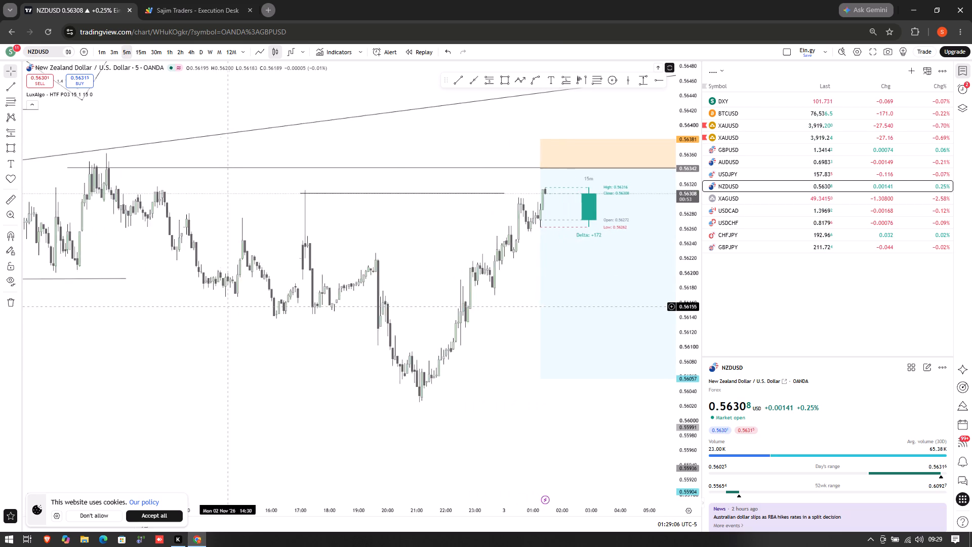
{"action": "key", "text": "ctrl+Down"}
{"action": "left_click_drag", "start_coordinate": [333, 308], "coordinate": [282, 315]}
{"action": "left_click_drag", "start_coordinate": [282, 315], "coordinate": [250, 304]}
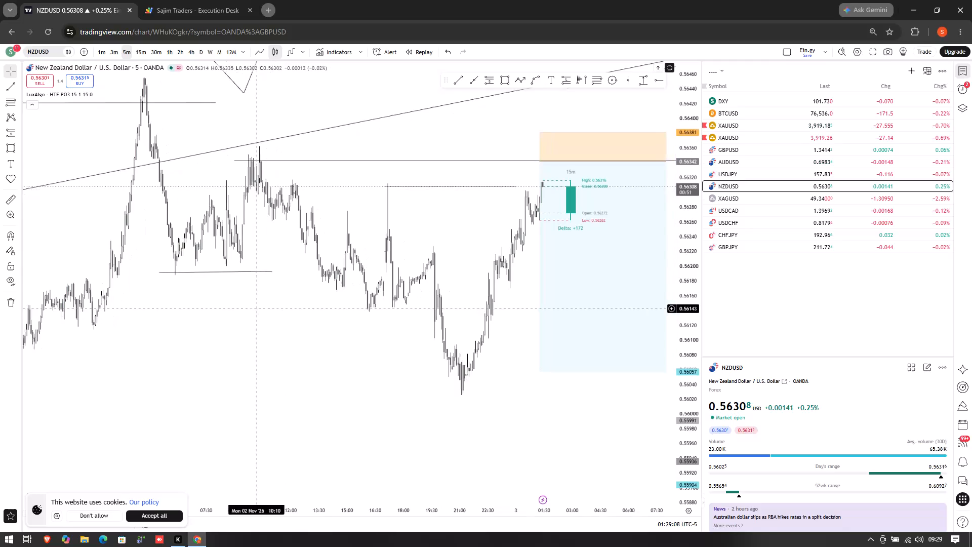
{"action": "left_click_drag", "start_coordinate": [250, 304], "coordinate": [249, 303]}
{"action": "left_click_drag", "start_coordinate": [249, 303], "coordinate": [178, 275]}
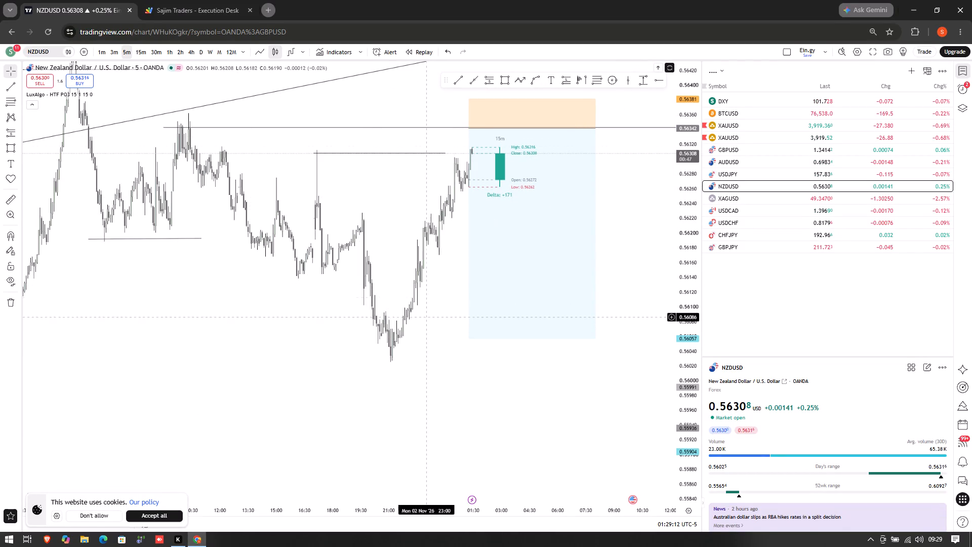
{"action": "left_click_drag", "start_coordinate": [427, 322], "coordinate": [411, 325]}
{"action": "left_click_drag", "start_coordinate": [411, 325], "coordinate": [362, 329]}
{"action": "double_click", "coordinate": [362, 329]}
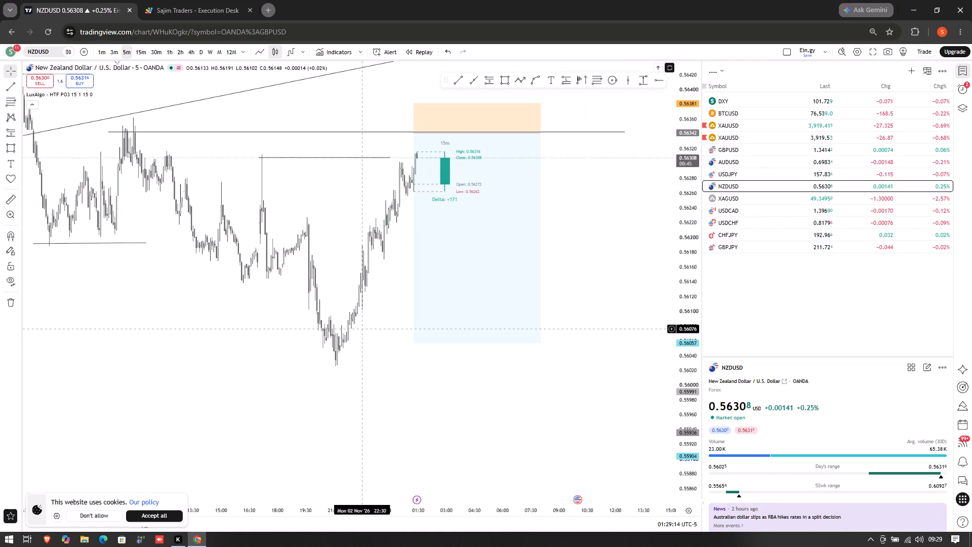
Move the NZDUSD short position's target to 0.56150, keeping the entry on the horizontal line.
{"action": "left_click", "coordinate": [416, 343]}
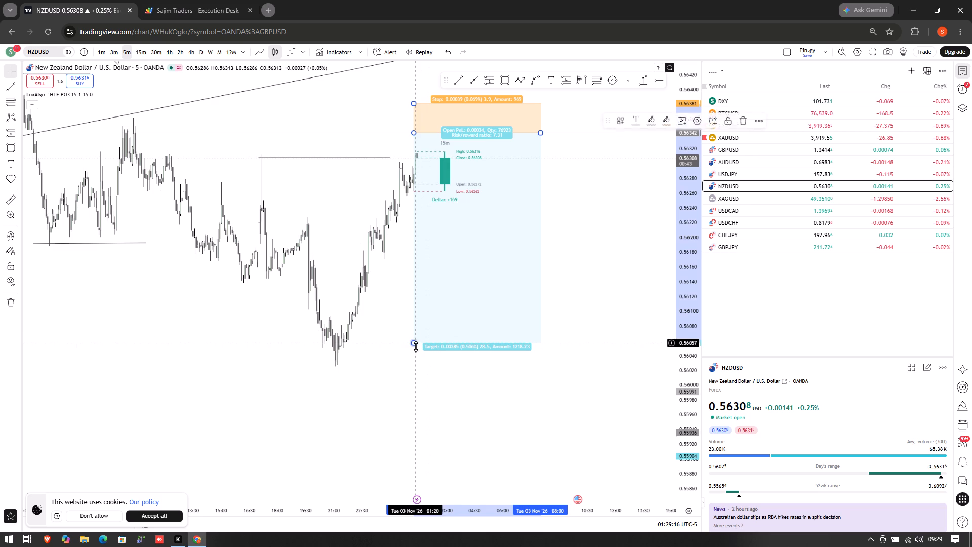
{"action": "left_click_drag", "start_coordinate": [383, 346], "coordinate": [345, 392]}
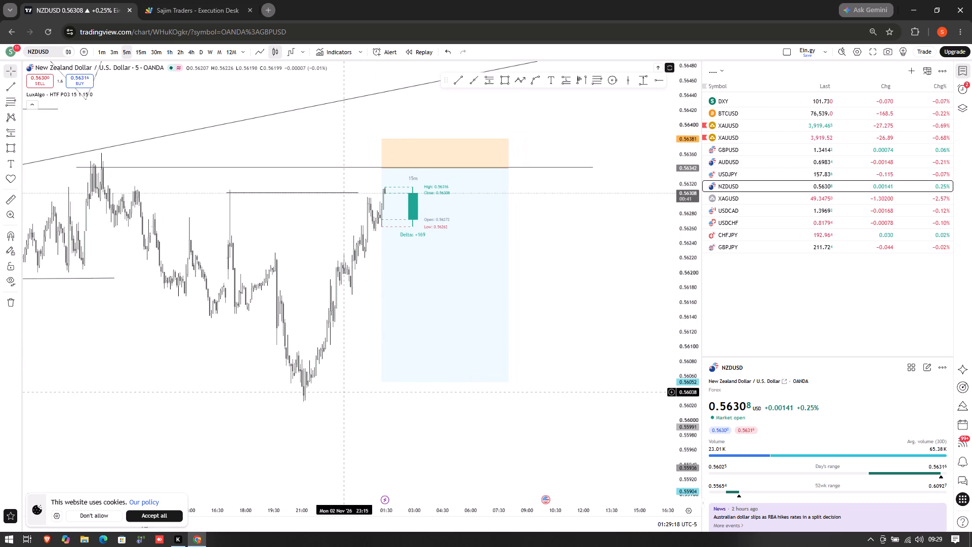
{"action": "key", "text": "ctrl+Up"}
{"action": "key", "text": "ctrl+Up"}
{"action": "left_click_drag", "start_coordinate": [181, 360], "coordinate": [208, 365]}
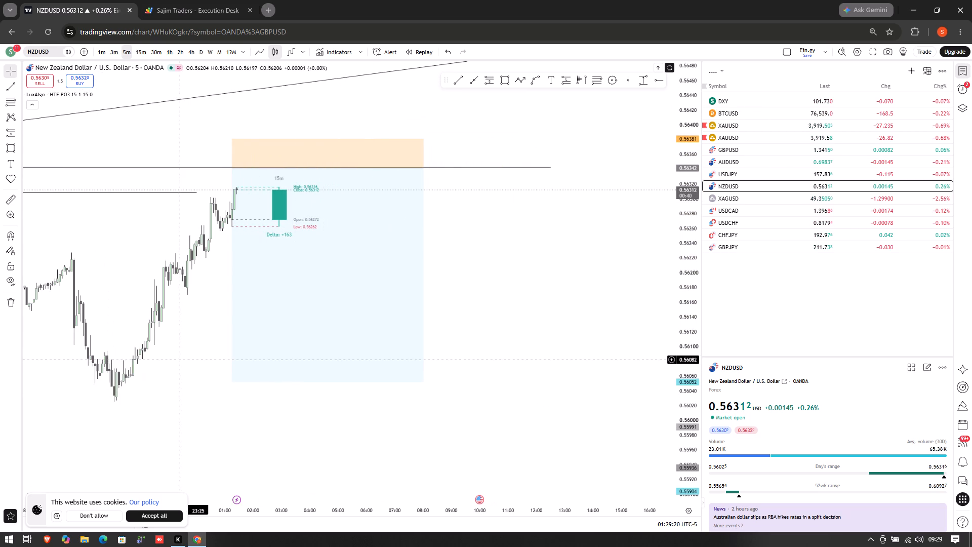
{"action": "left_click_drag", "start_coordinate": [208, 365], "coordinate": [290, 362]}
{"action": "left_click_drag", "start_coordinate": [276, 329], "coordinate": [248, 351]}
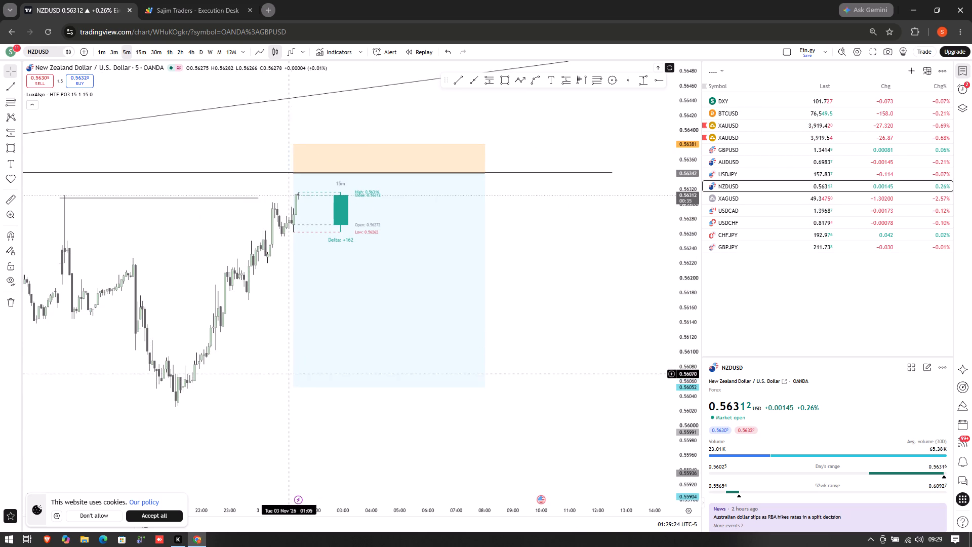
{"action": "left_click_drag", "start_coordinate": [270, 360], "coordinate": [260, 372]}
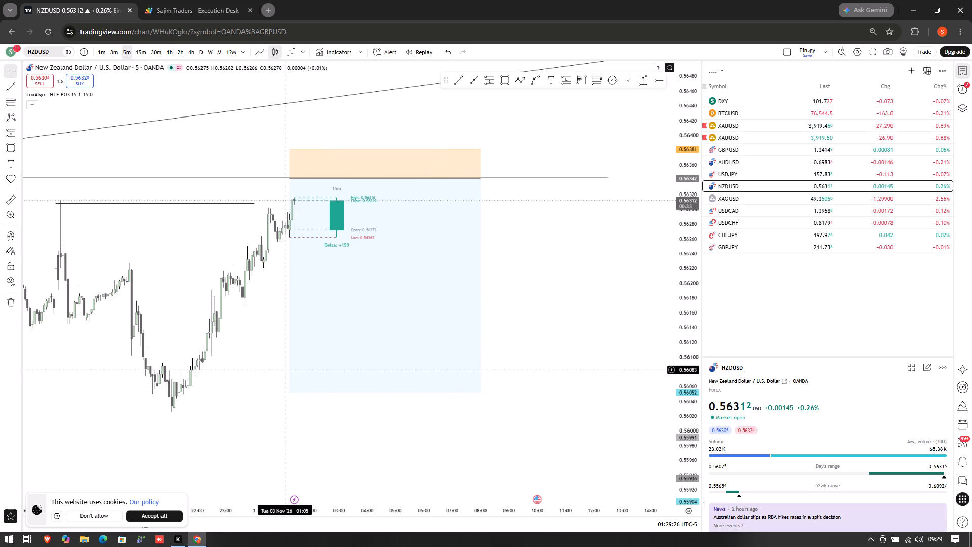
{"action": "left_click_drag", "start_coordinate": [290, 394], "coordinate": [293, 334]}
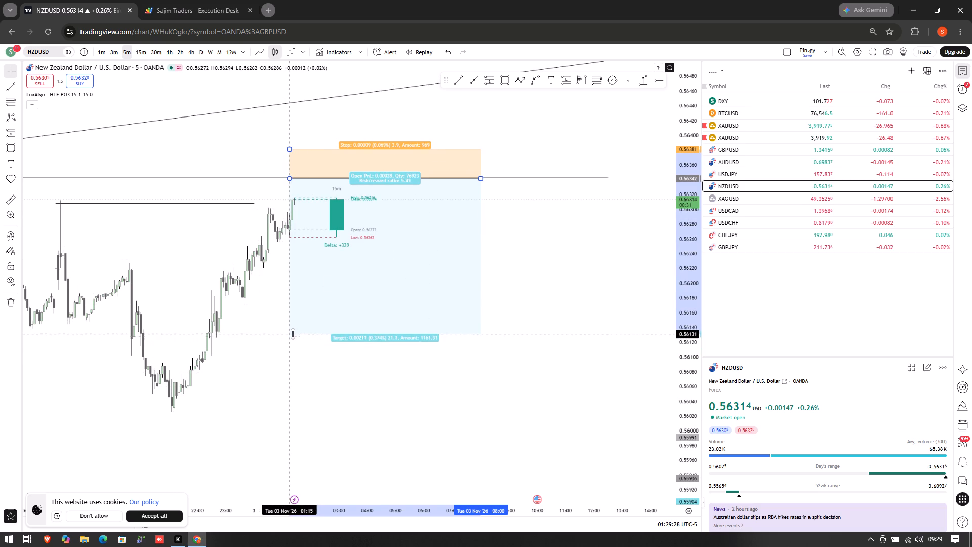
{"action": "left_click_drag", "start_coordinate": [293, 334], "coordinate": [293, 320]}
{"action": "left_click", "coordinate": [293, 320]}
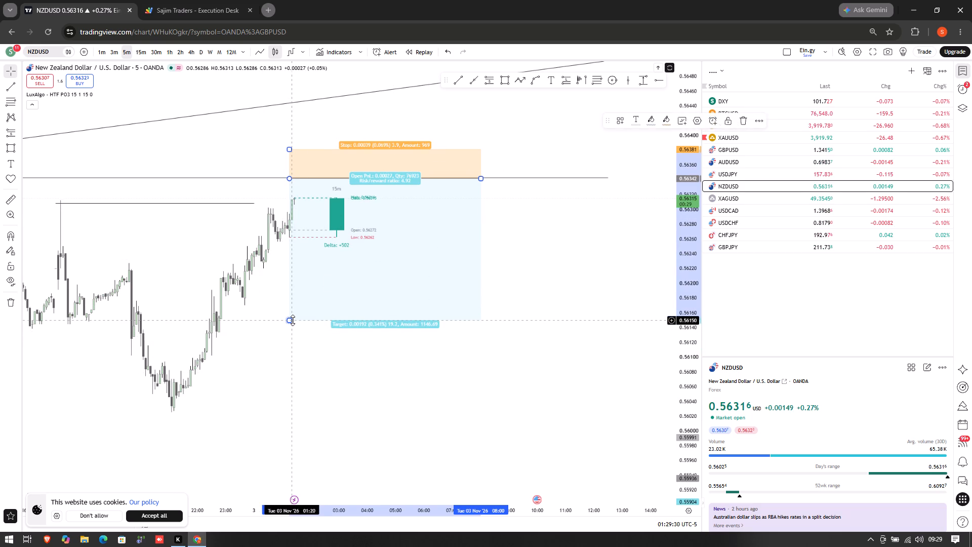
{"action": "left_click_drag", "start_coordinate": [278, 339], "coordinate": [221, 388]}
{"action": "left_click_drag", "start_coordinate": [575, 357], "coordinate": [566, 363]}
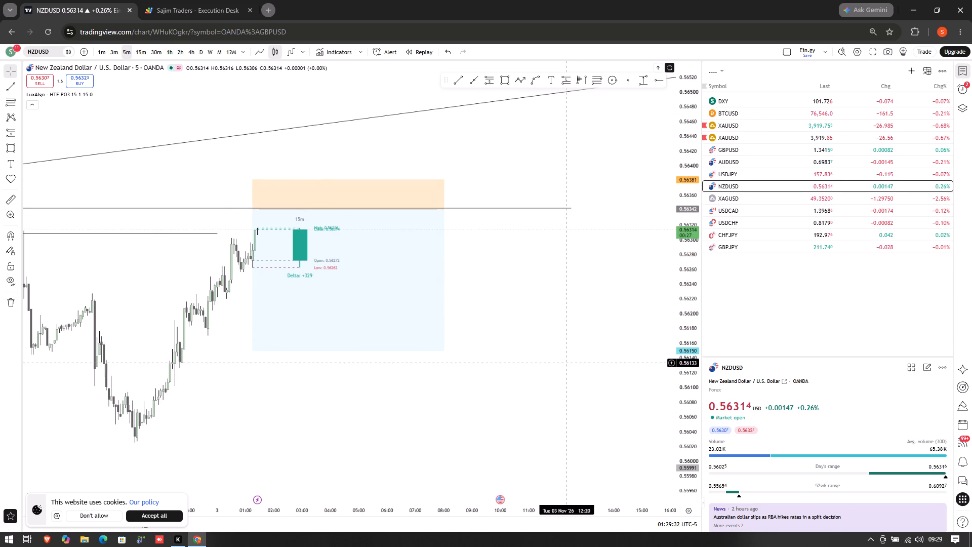
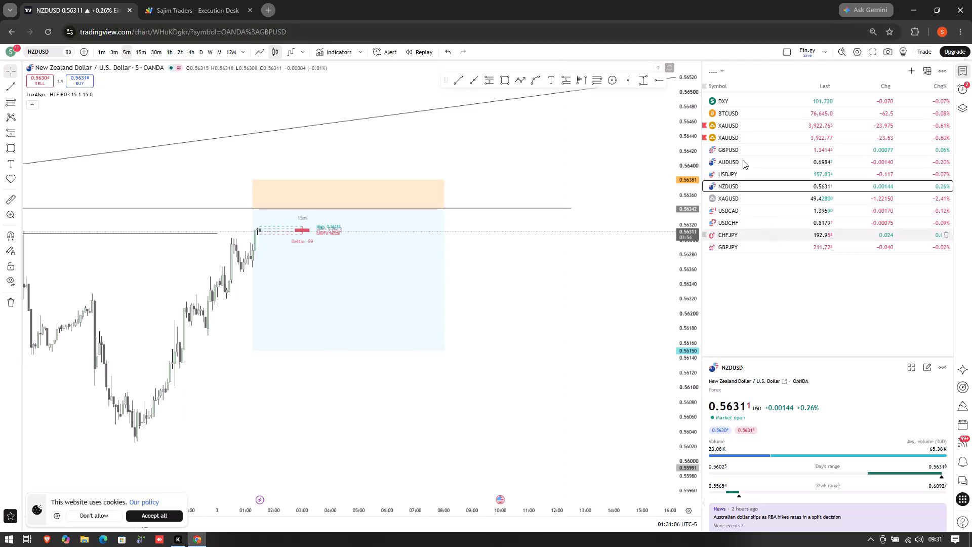
Open the OANDA XAUUSD chart and examine its recent price swings on the 5-minute and 1-hour timeframes.
{"action": "left_click", "coordinate": [739, 129]}
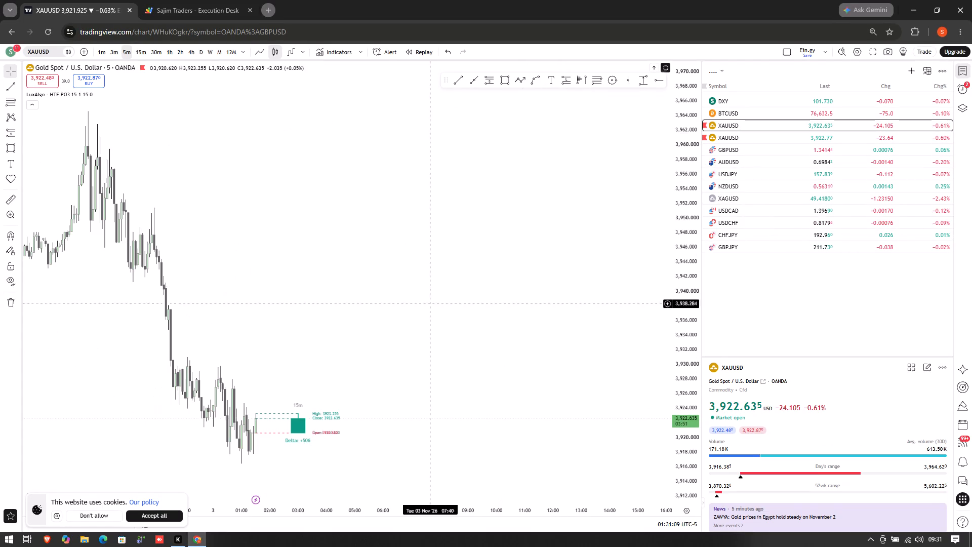
{"action": "left_click_drag", "start_coordinate": [388, 308], "coordinate": [461, 233]}
{"action": "left_click_drag", "start_coordinate": [376, 288], "coordinate": [392, 277]}
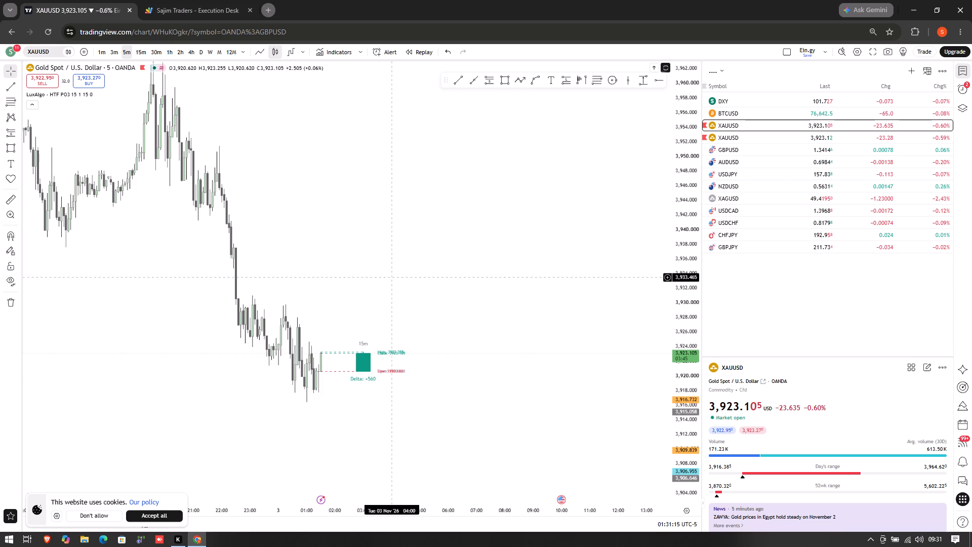
{"action": "left_click", "coordinate": [168, 52]}
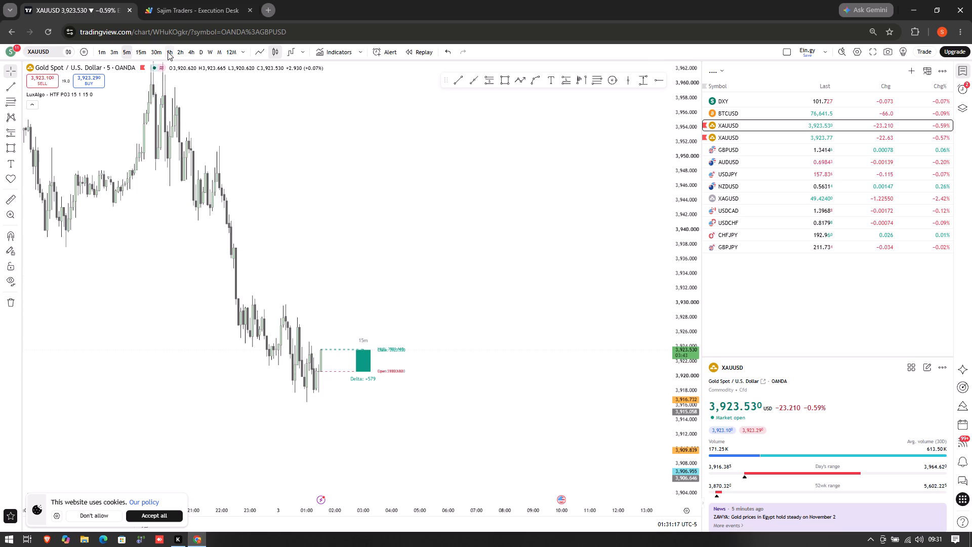
{"action": "left_click_drag", "start_coordinate": [420, 430], "coordinate": [474, 341]}
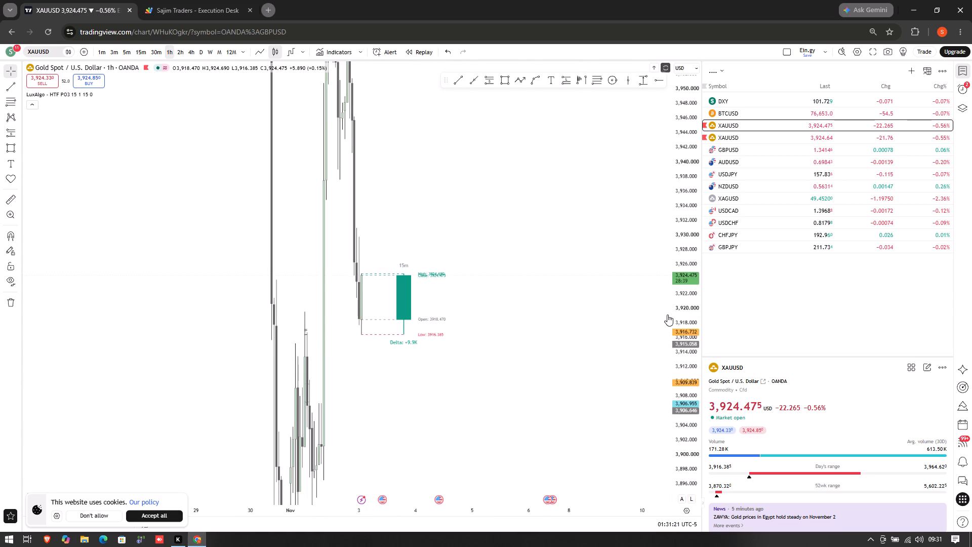
{"action": "left_click_drag", "start_coordinate": [679, 315], "coordinate": [623, 516]}
{"action": "left_click_drag", "start_coordinate": [502, 374], "coordinate": [482, 397]}
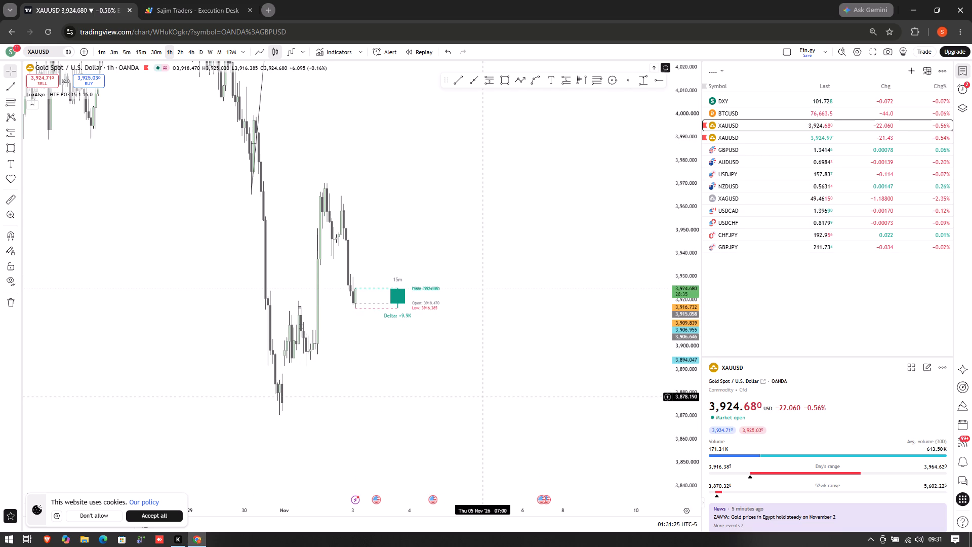
{"action": "key", "text": "ctrl+Up"}
{"action": "key", "text": "ctrl+Up"}
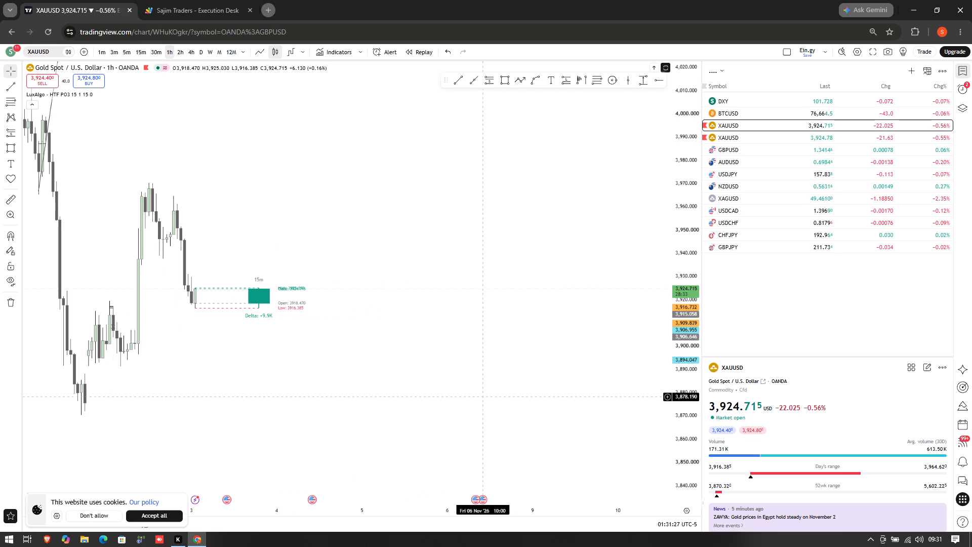
{"action": "left_click_drag", "start_coordinate": [336, 352], "coordinate": [385, 355]}
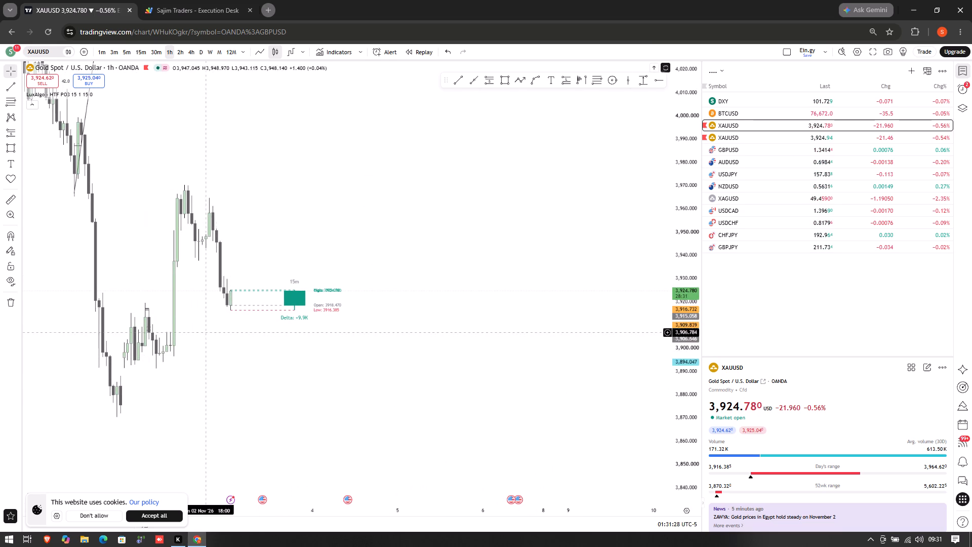
{"action": "left_click_drag", "start_coordinate": [216, 375], "coordinate": [215, 415]}
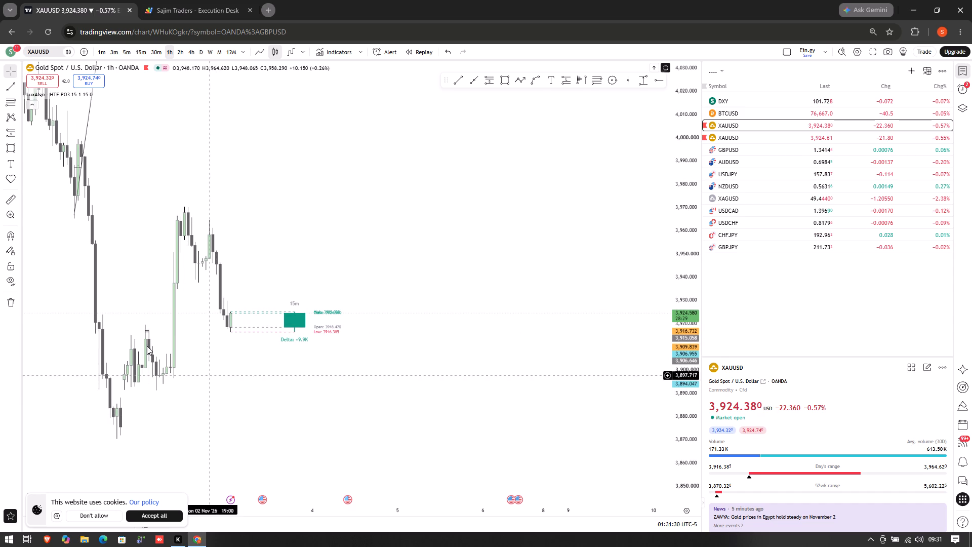
{"action": "left_click_drag", "start_coordinate": [165, 262], "coordinate": [327, 261]}
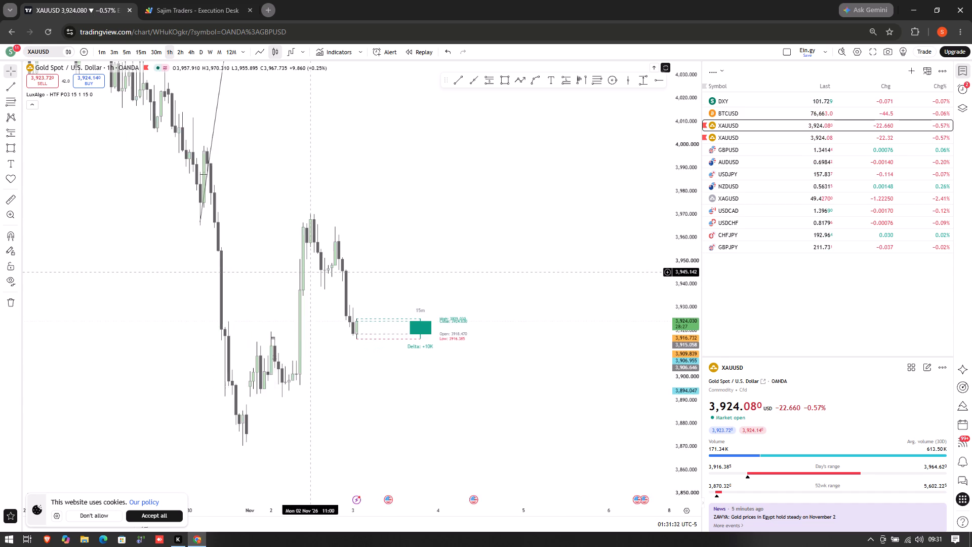
{"action": "left_click_drag", "start_coordinate": [337, 311], "coordinate": [390, 393]}
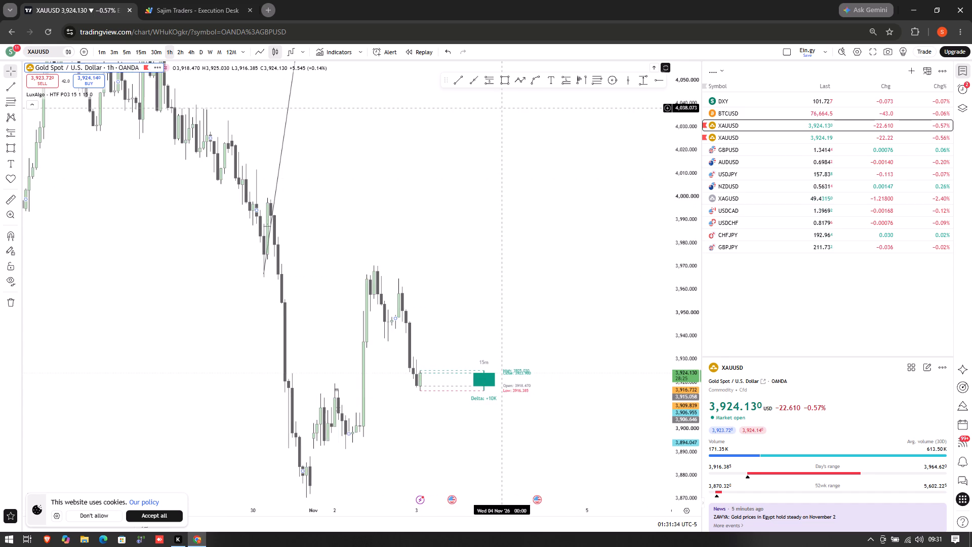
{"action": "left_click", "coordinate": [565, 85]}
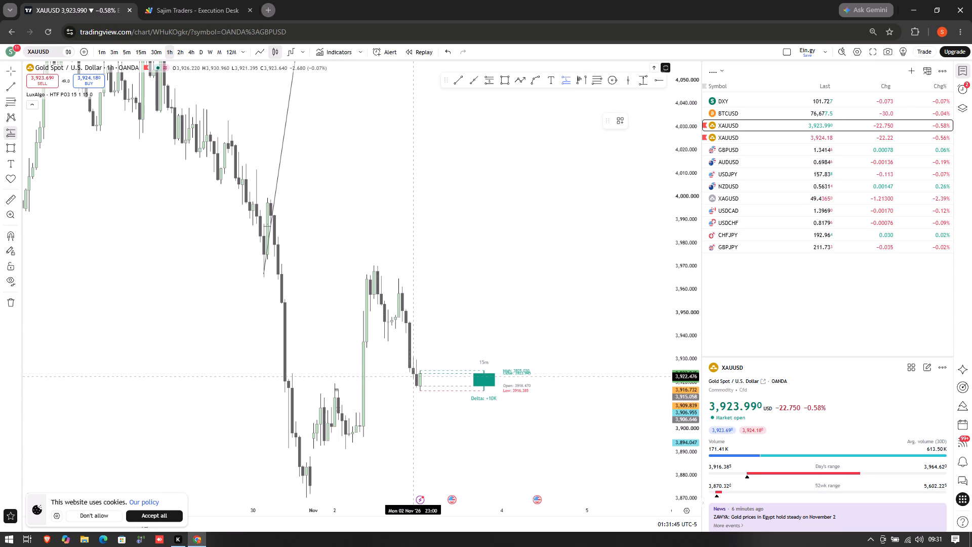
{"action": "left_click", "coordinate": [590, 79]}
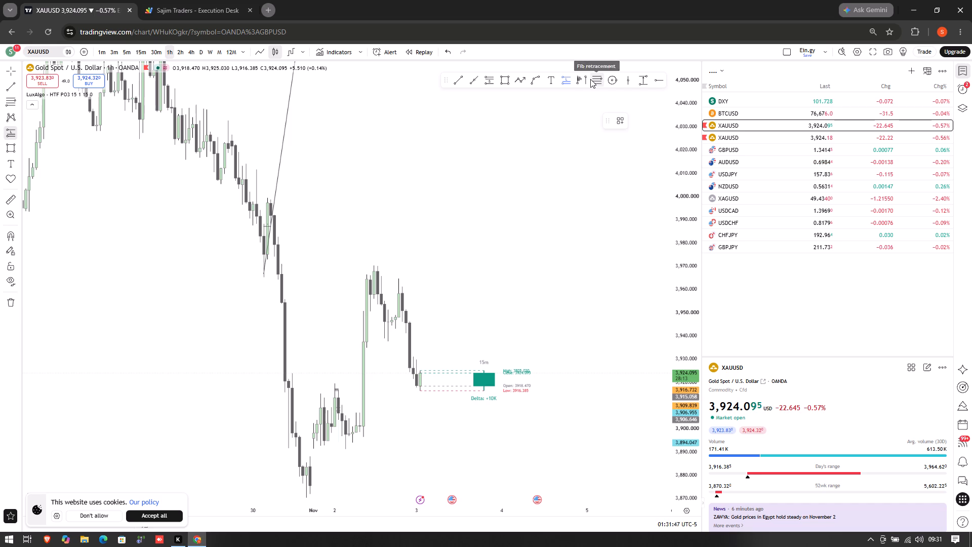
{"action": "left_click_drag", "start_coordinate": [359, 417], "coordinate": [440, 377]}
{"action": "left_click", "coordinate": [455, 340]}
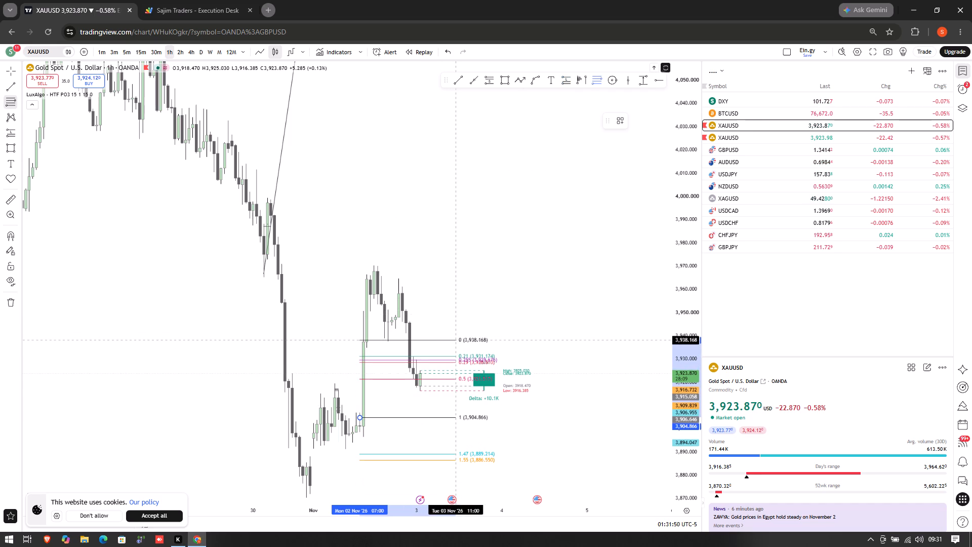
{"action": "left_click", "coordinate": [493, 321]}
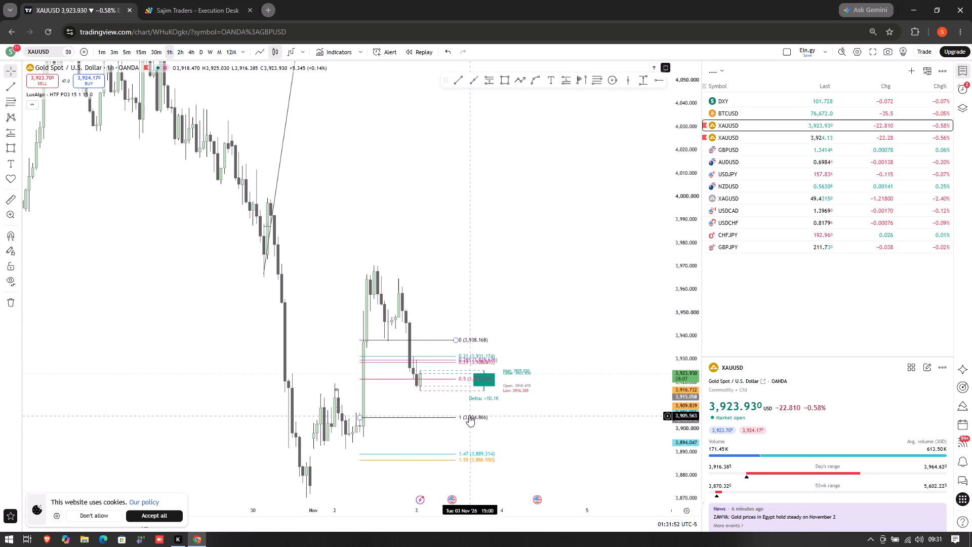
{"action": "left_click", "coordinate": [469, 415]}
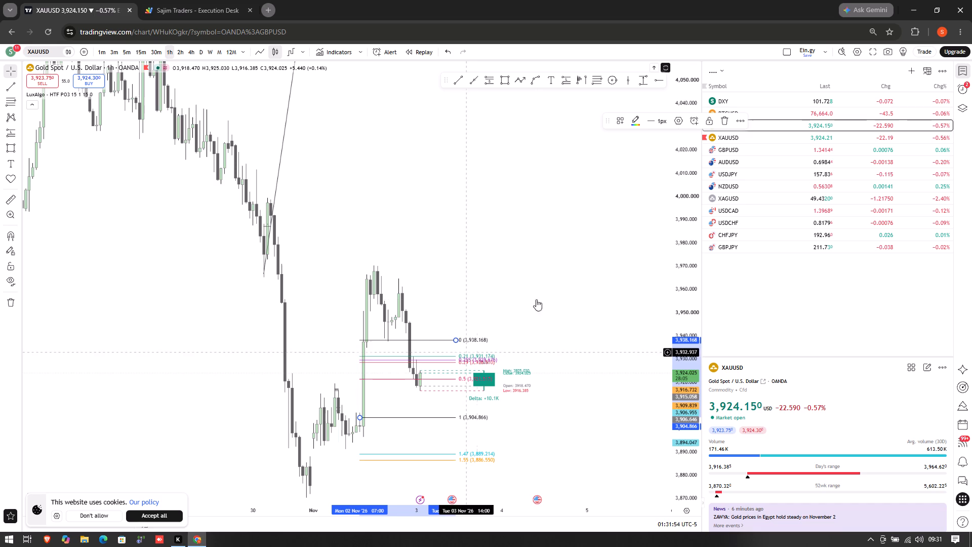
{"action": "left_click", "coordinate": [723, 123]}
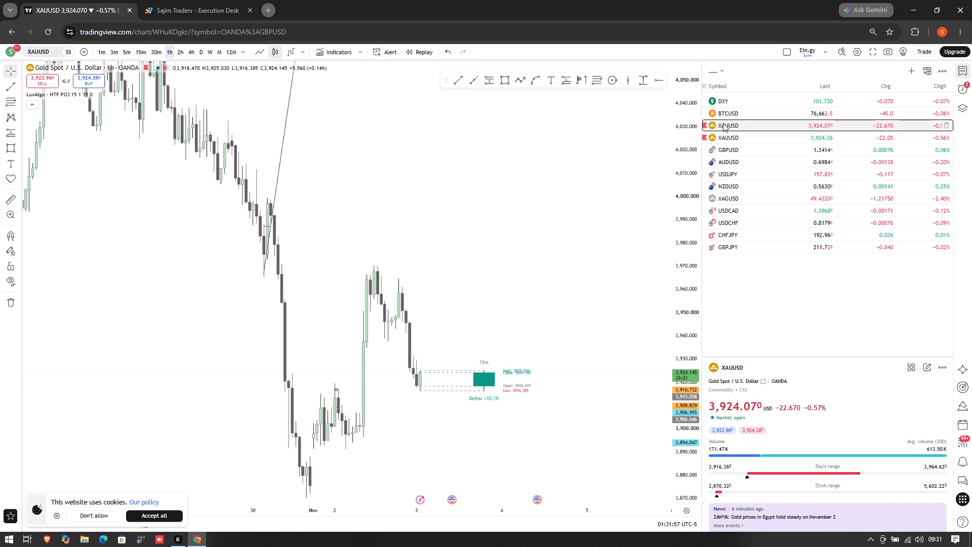
Draw a Fib retracement on the 1-hour XAUUSD chart from the 2 Nov swing high at 3,967.808 down to the swing low at 3,897.020.
{"action": "left_click", "coordinate": [592, 80]}
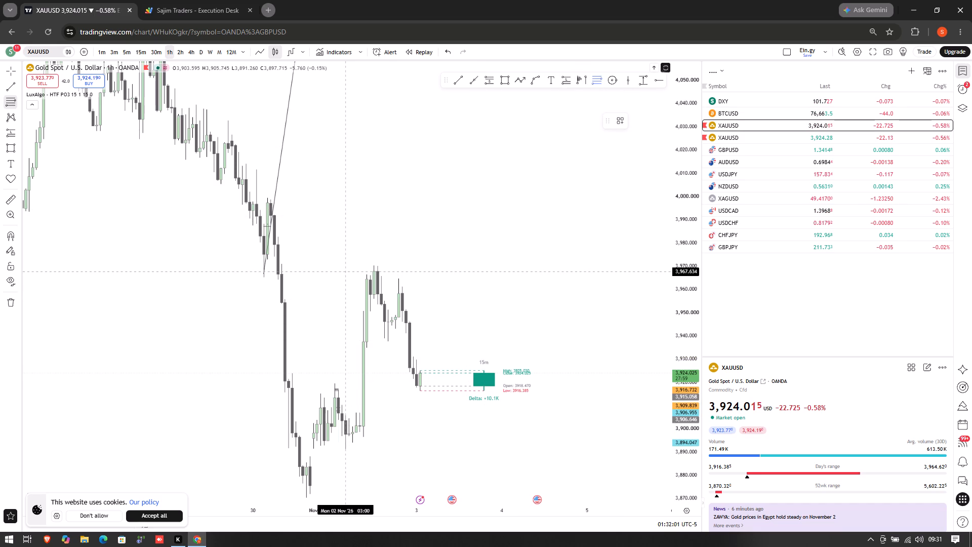
{"action": "left_click_drag", "start_coordinate": [344, 271], "coordinate": [449, 364]}
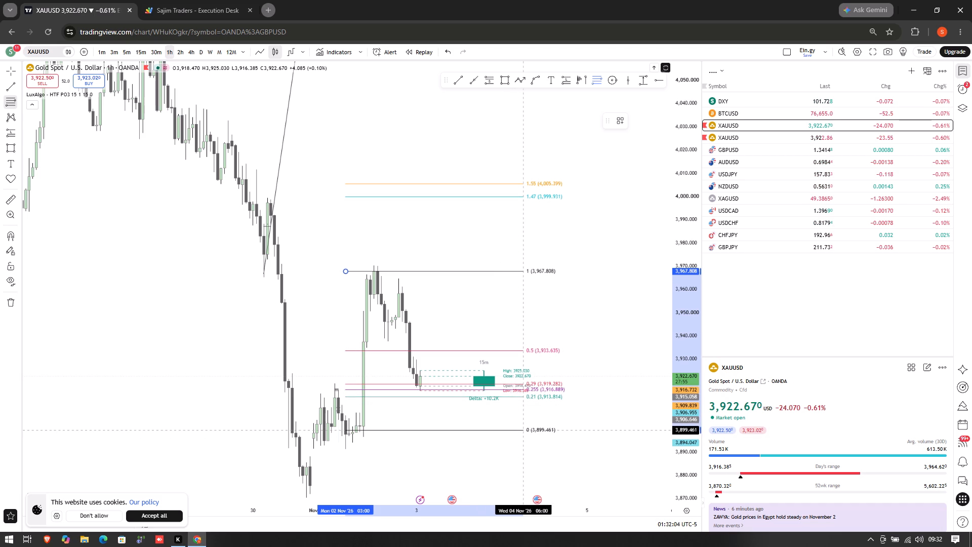
{"action": "left_click", "coordinate": [525, 436]}
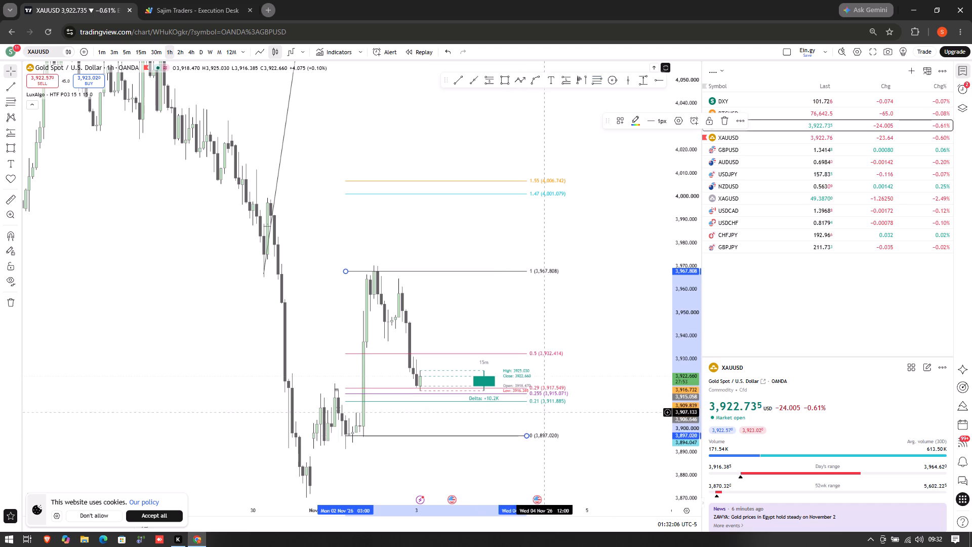
{"action": "left_click", "coordinate": [576, 374]}
Place a long position from the latest candles with entry at 3,918.640, stop at 3,897.892 and target at 4,005.818, just below the 1.55 Fib level.
{"action": "left_click", "coordinate": [570, 86]}
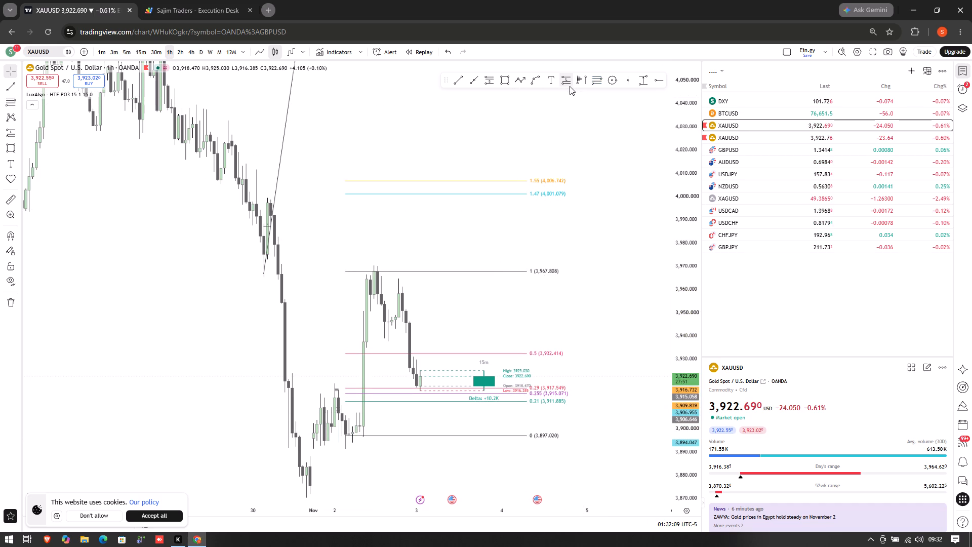
{"action": "left_click", "coordinate": [418, 385]}
{"action": "left_click_drag", "start_coordinate": [410, 461], "coordinate": [385, 428]}
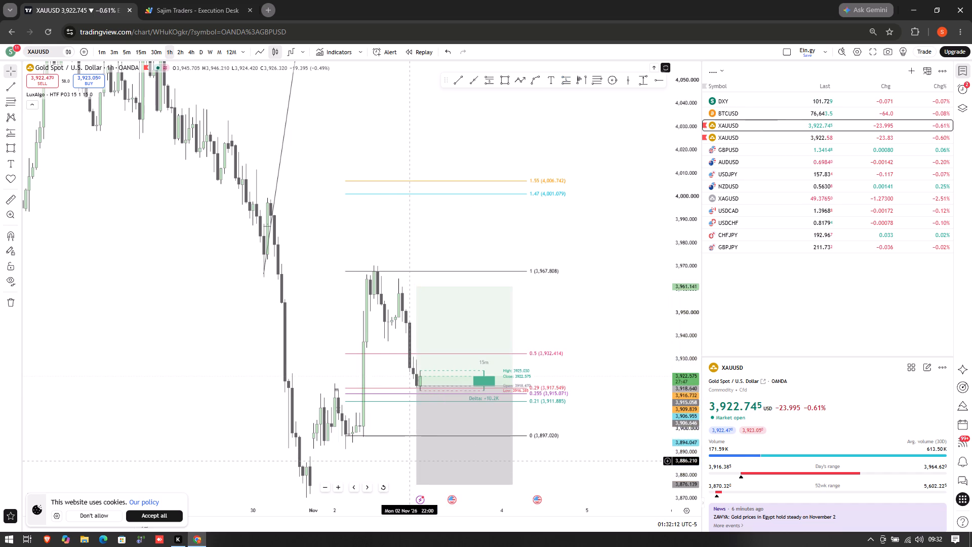
{"action": "left_click_drag", "start_coordinate": [385, 428], "coordinate": [371, 361]}
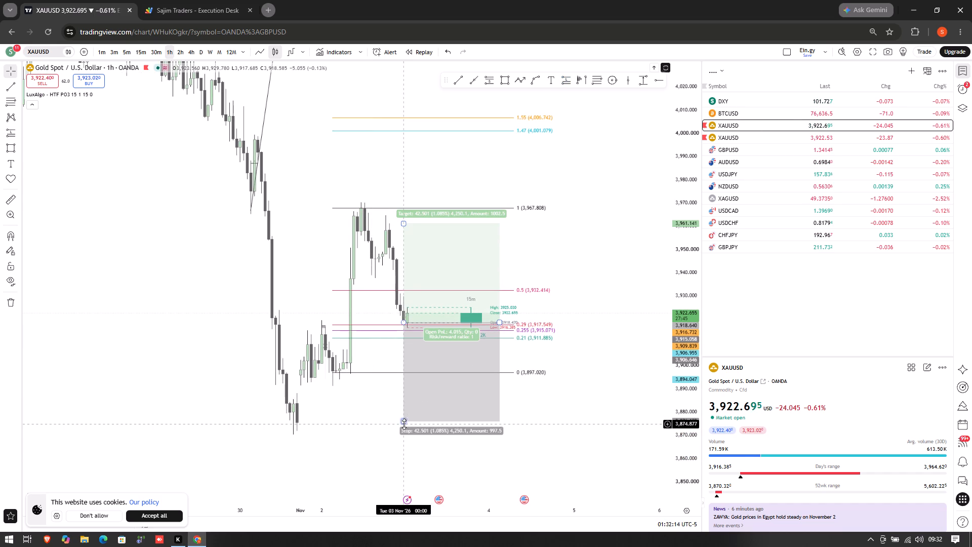
{"action": "left_click_drag", "start_coordinate": [404, 421], "coordinate": [397, 373]}
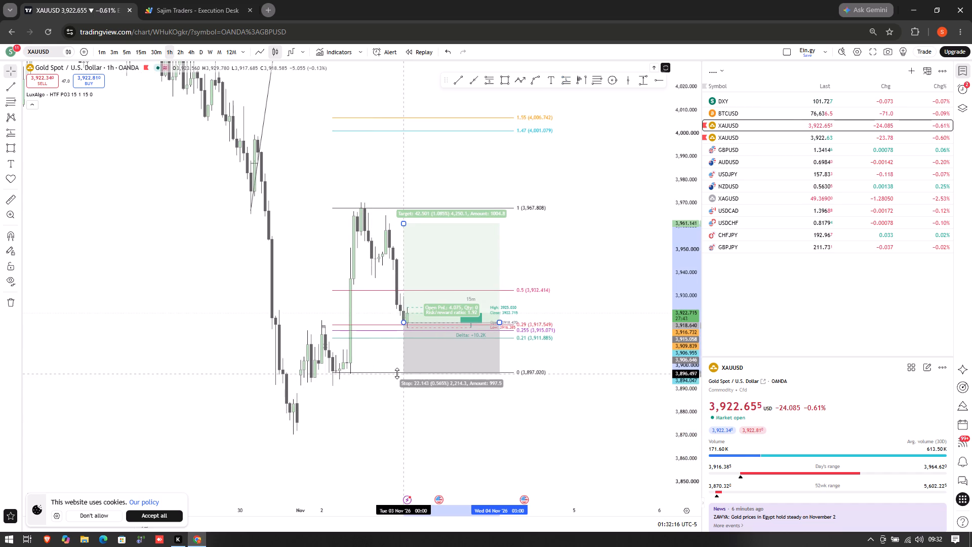
{"action": "left_click_drag", "start_coordinate": [397, 373], "coordinate": [397, 370]}
{"action": "left_click", "coordinate": [397, 370]}
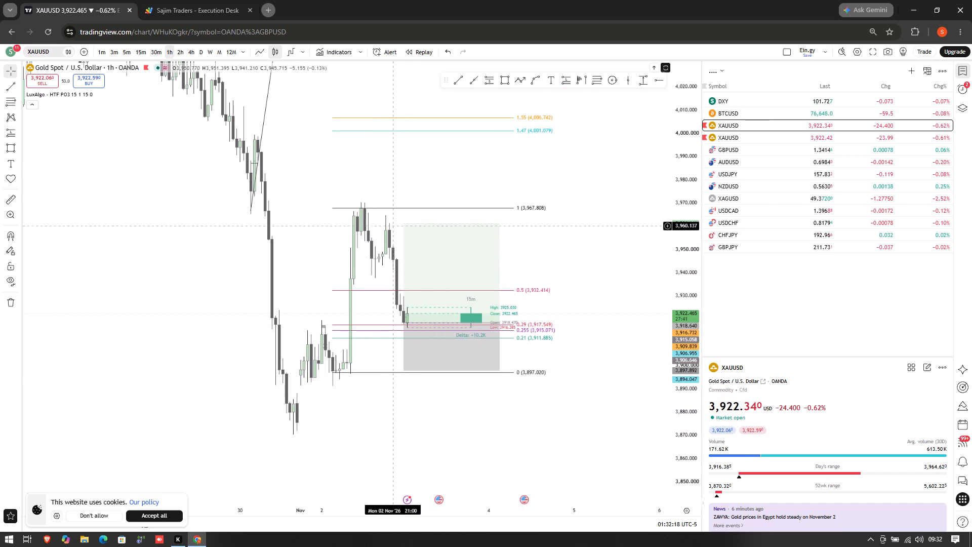
{"action": "left_click", "coordinate": [403, 224]}
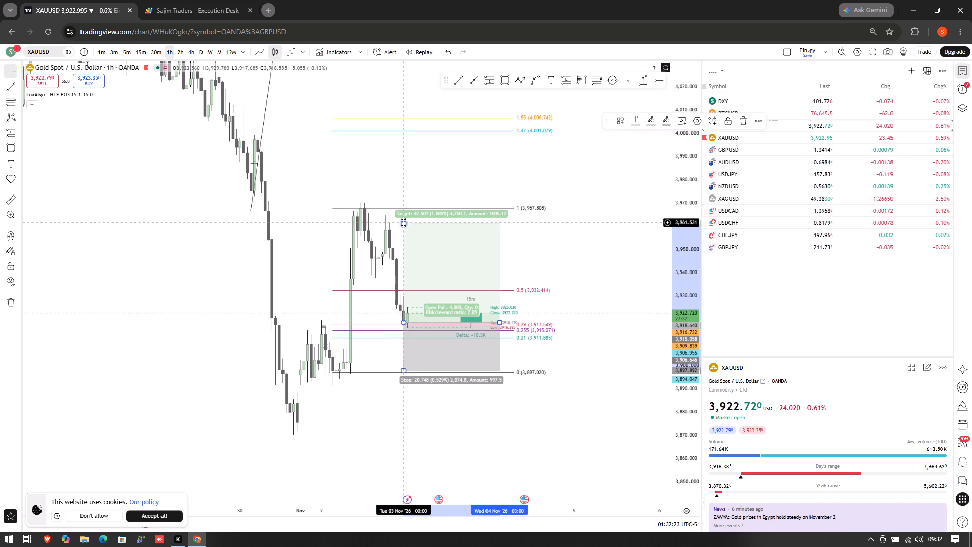
{"action": "left_click_drag", "start_coordinate": [403, 222], "coordinate": [394, 121]}
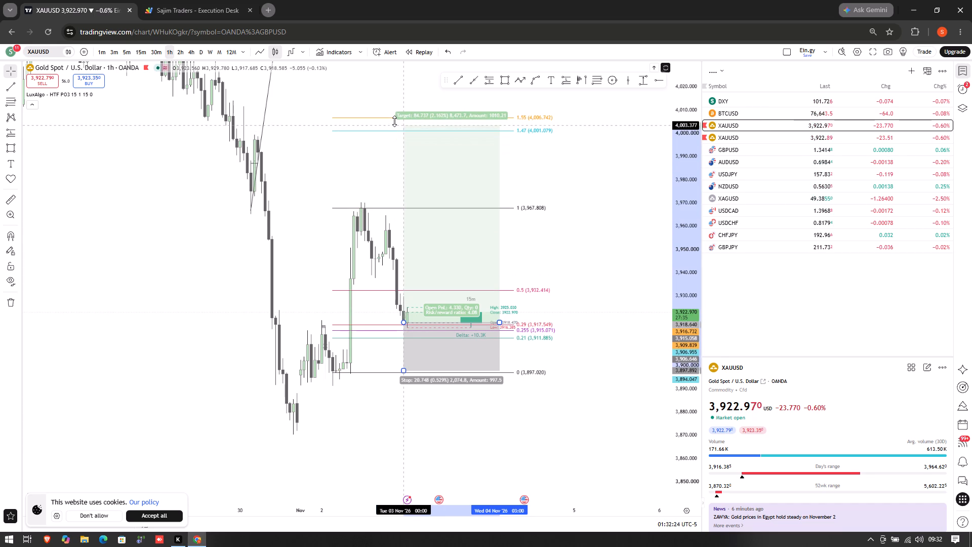
{"action": "left_click_drag", "start_coordinate": [394, 121], "coordinate": [395, 120]}
{"action": "left_click", "coordinate": [395, 120]}
{"action": "left_click", "coordinate": [385, 135]}
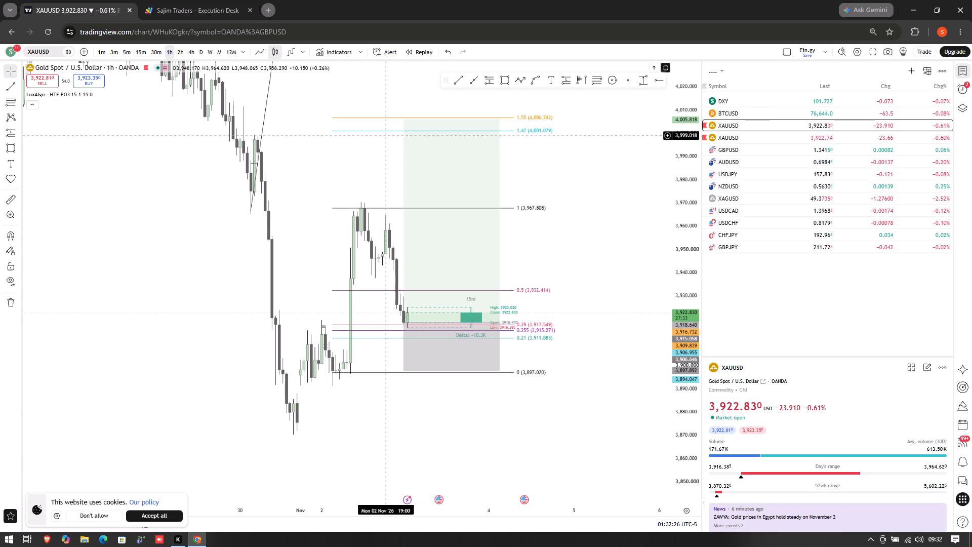
Examine the XAUUSD long setup on the 30-minute, 15-minute, 5-minute and 3-minute timeframes.
{"action": "double_click", "coordinate": [155, 44]}
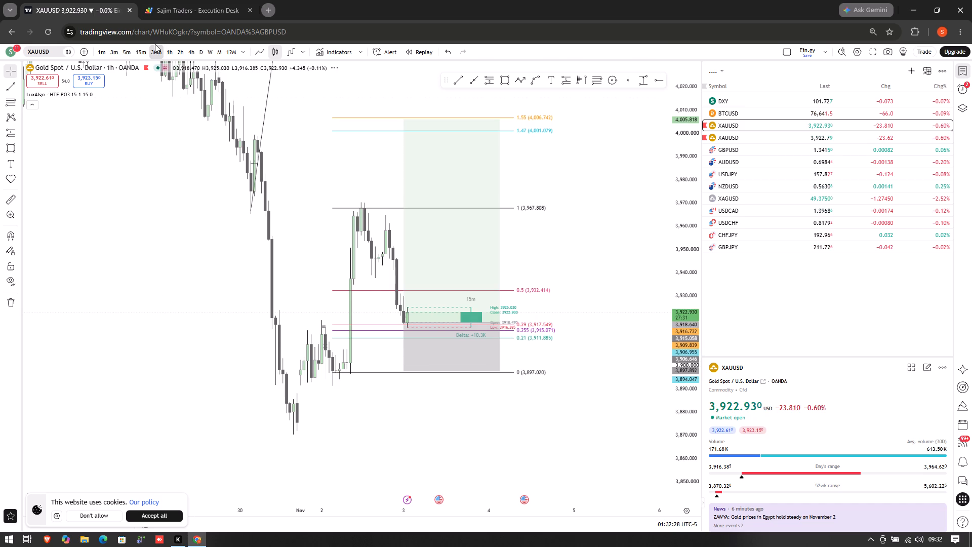
{"action": "left_click_drag", "start_coordinate": [311, 321], "coordinate": [309, 321]}
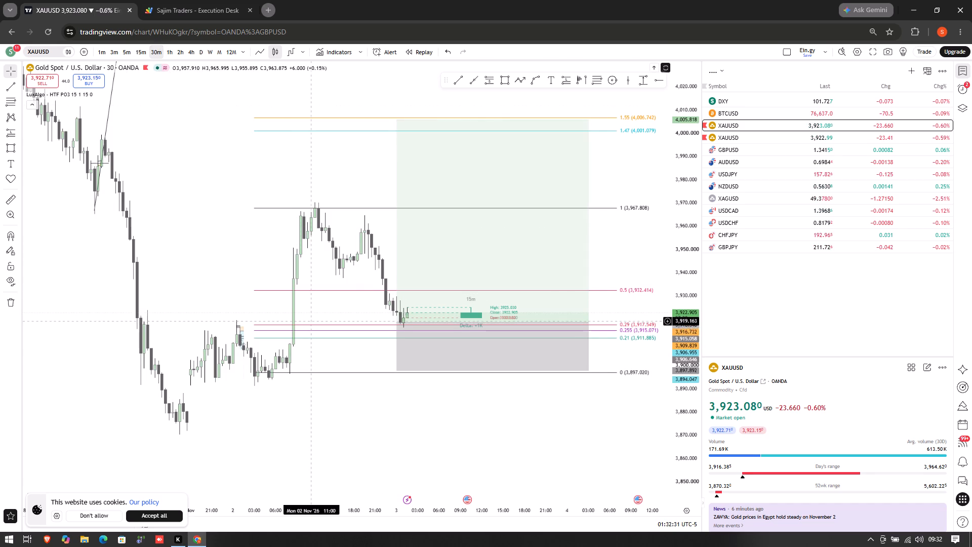
{"action": "left_click_drag", "start_coordinate": [309, 321], "coordinate": [285, 323]}
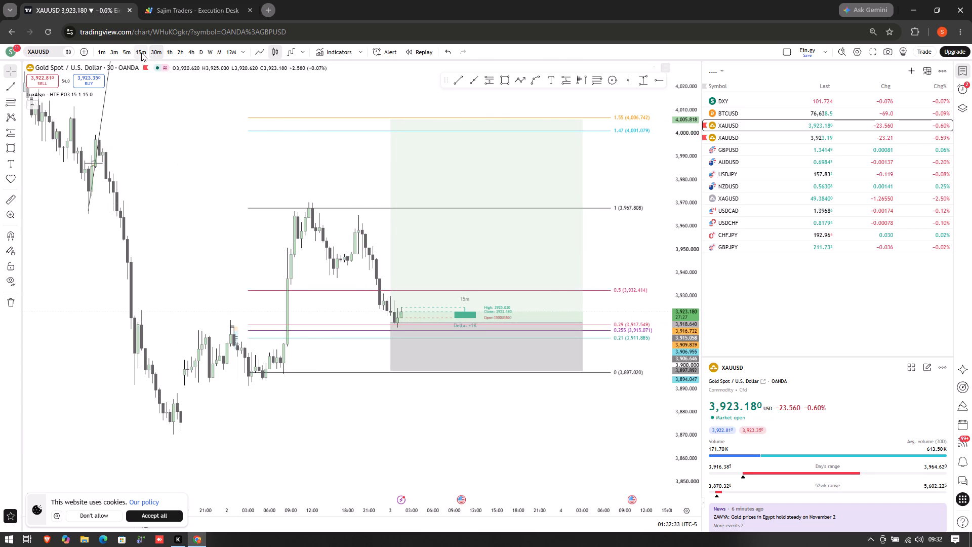
{"action": "left_click", "coordinate": [141, 53]}
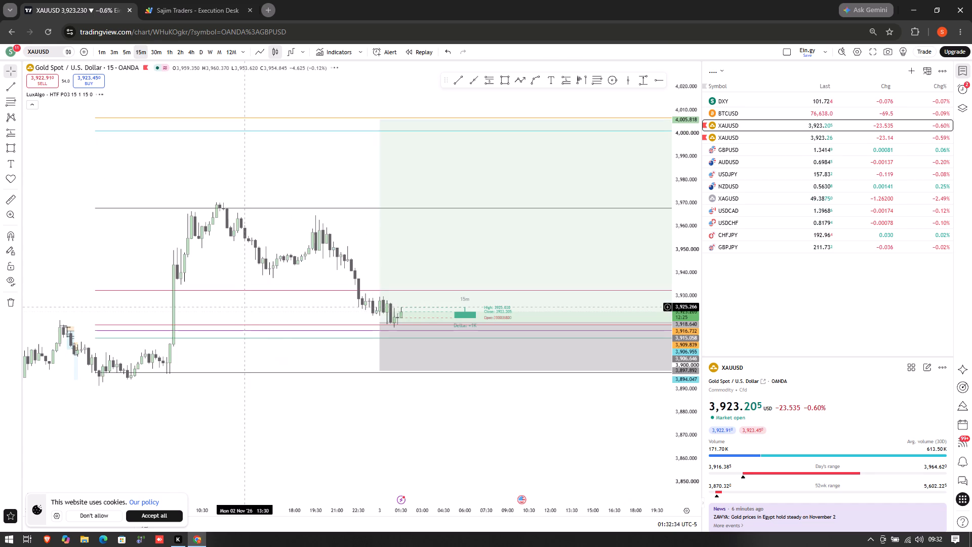
{"action": "left_click_drag", "start_coordinate": [276, 445], "coordinate": [228, 430]}
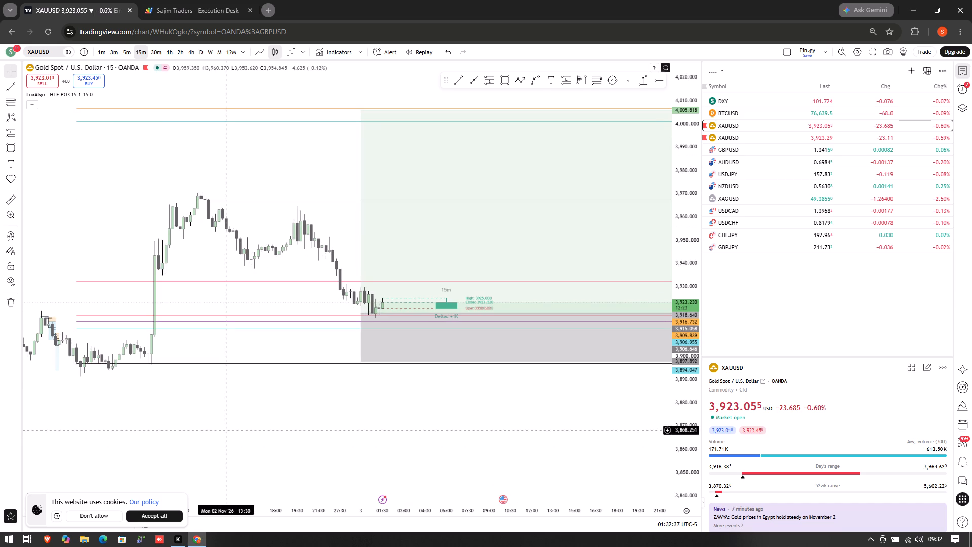
{"action": "left_click", "coordinate": [128, 53]}
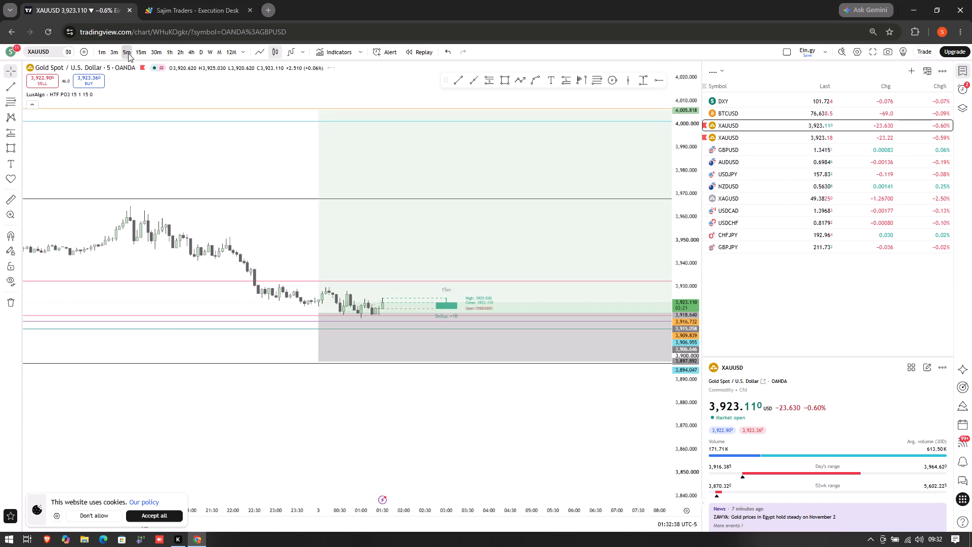
{"action": "left_click_drag", "start_coordinate": [265, 376], "coordinate": [231, 376]}
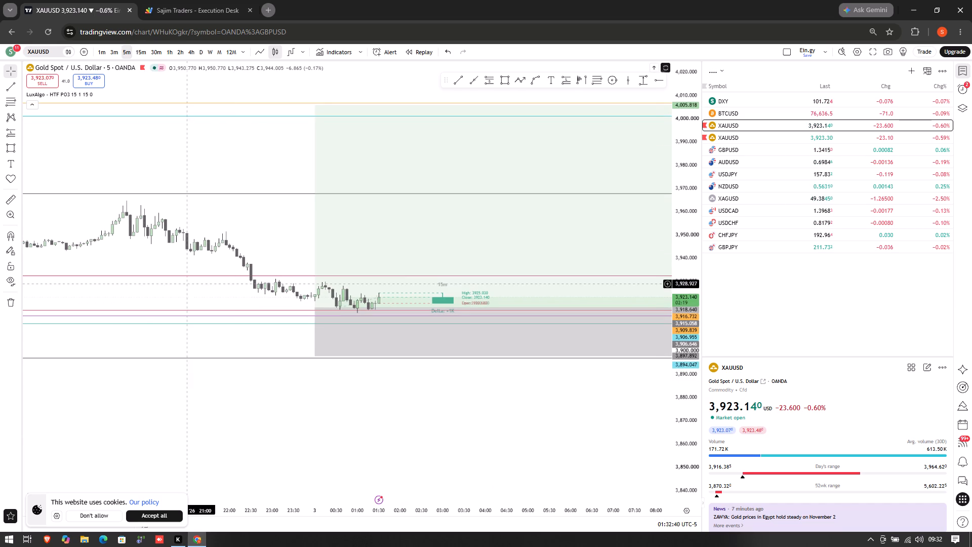
{"action": "left_click", "coordinate": [114, 56]}
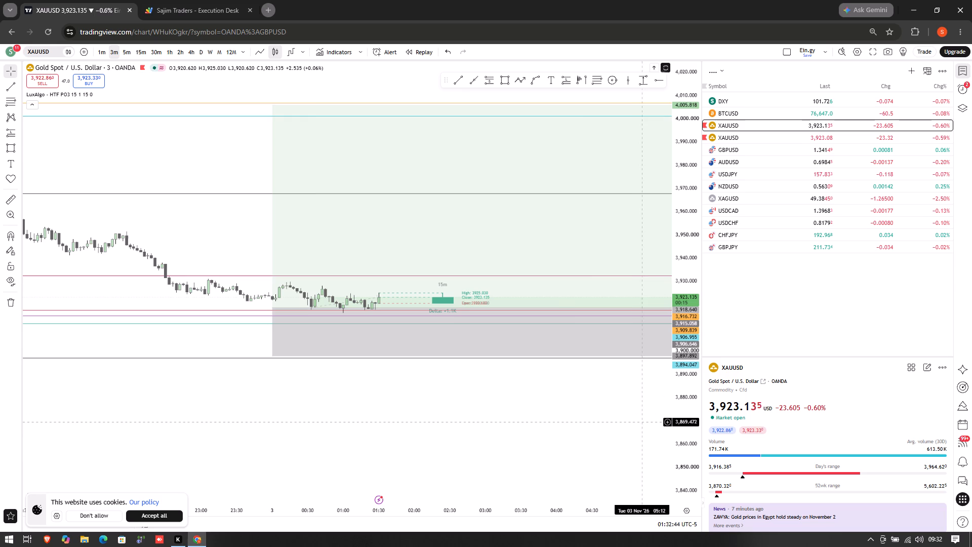
On the 1-minute XAUUSD chart, move the long position to start at 01:27 on 3 Nov with entry at 3,922.695.
{"action": "left_click_drag", "start_coordinate": [681, 437], "coordinate": [674, 306]}
{"action": "left_click_drag", "start_coordinate": [576, 484], "coordinate": [521, 466]}
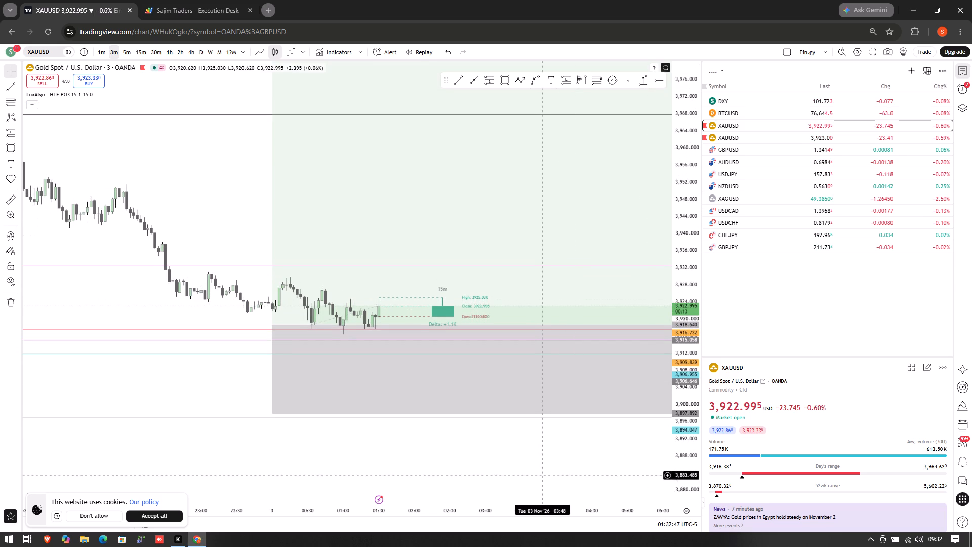
{"action": "left_click_drag", "start_coordinate": [521, 466], "coordinate": [500, 449]}
{"action": "left_click", "coordinate": [103, 53]}
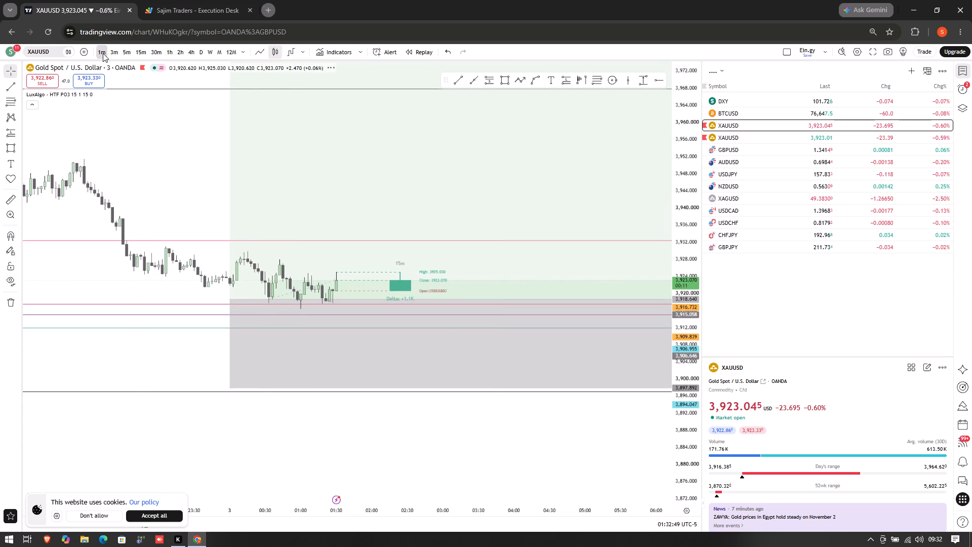
{"action": "left_click_drag", "start_coordinate": [220, 416], "coordinate": [356, 386]}
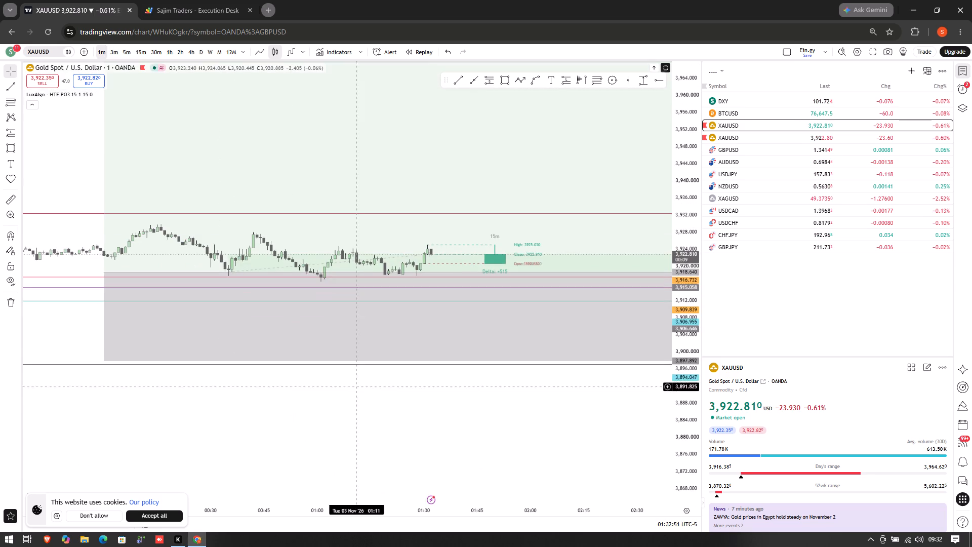
{"action": "left_click_drag", "start_coordinate": [679, 405], "coordinate": [651, 268]}
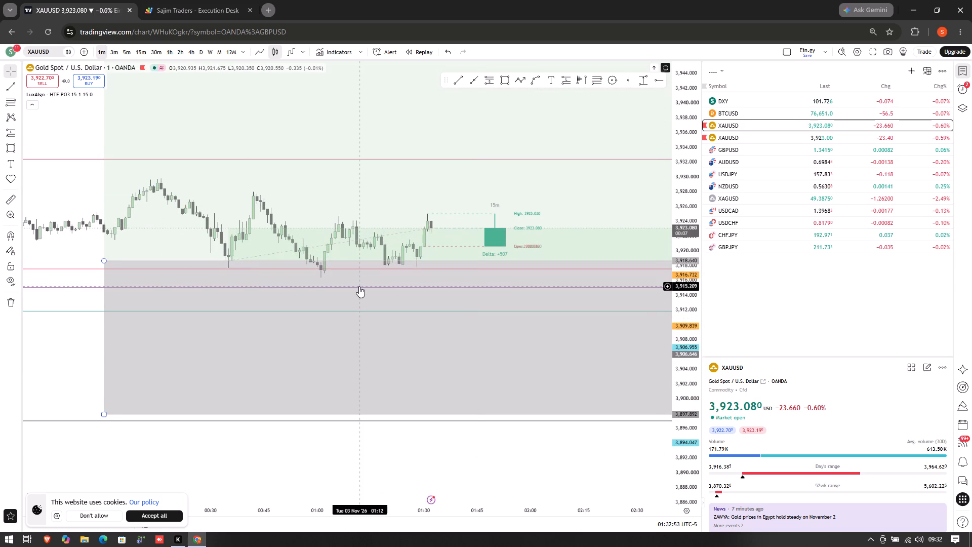
{"action": "left_click", "coordinate": [359, 286]}
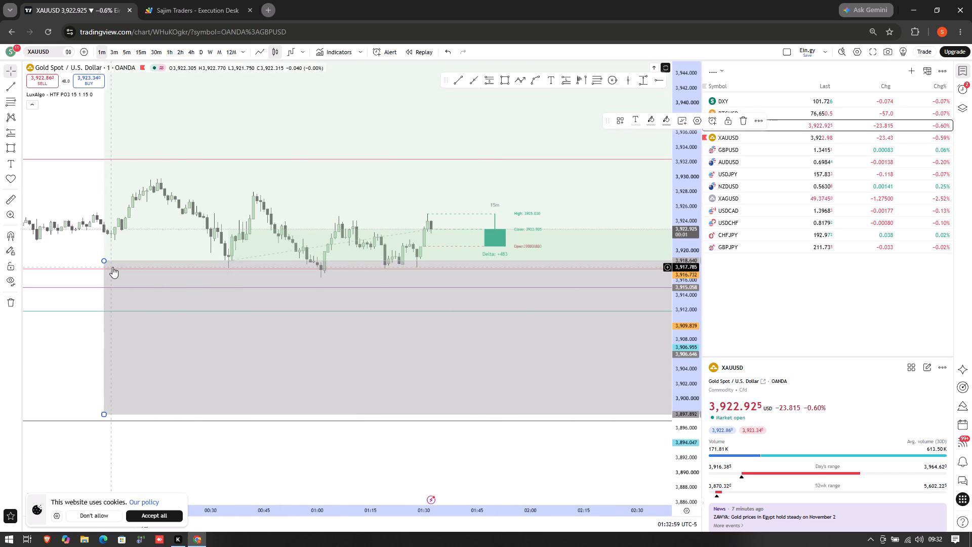
{"action": "left_click_drag", "start_coordinate": [113, 266], "coordinate": [350, 259]}
{"action": "left_click_drag", "start_coordinate": [407, 295], "coordinate": [450, 279]}
{"action": "left_click_drag", "start_coordinate": [450, 279], "coordinate": [479, 272]}
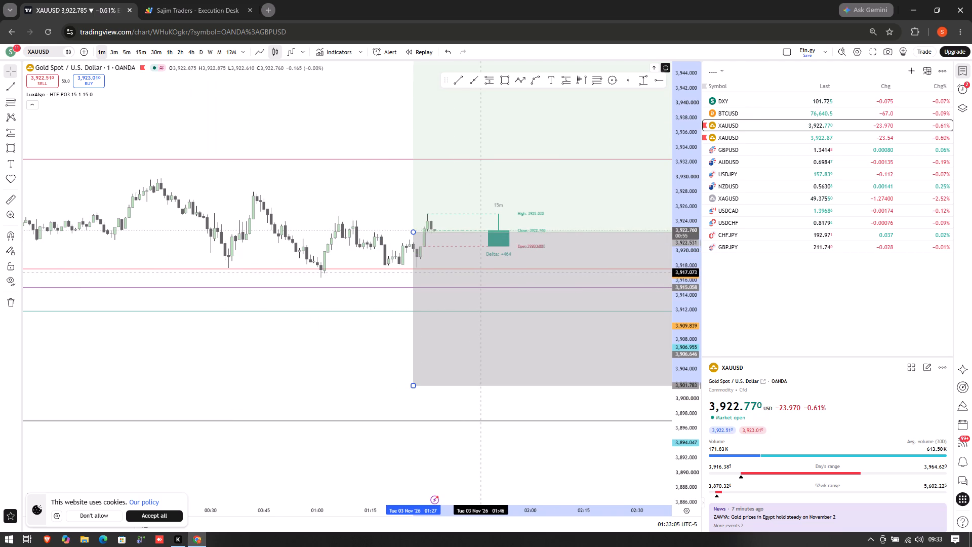
{"action": "left_click_drag", "start_coordinate": [479, 272], "coordinate": [480, 271]}
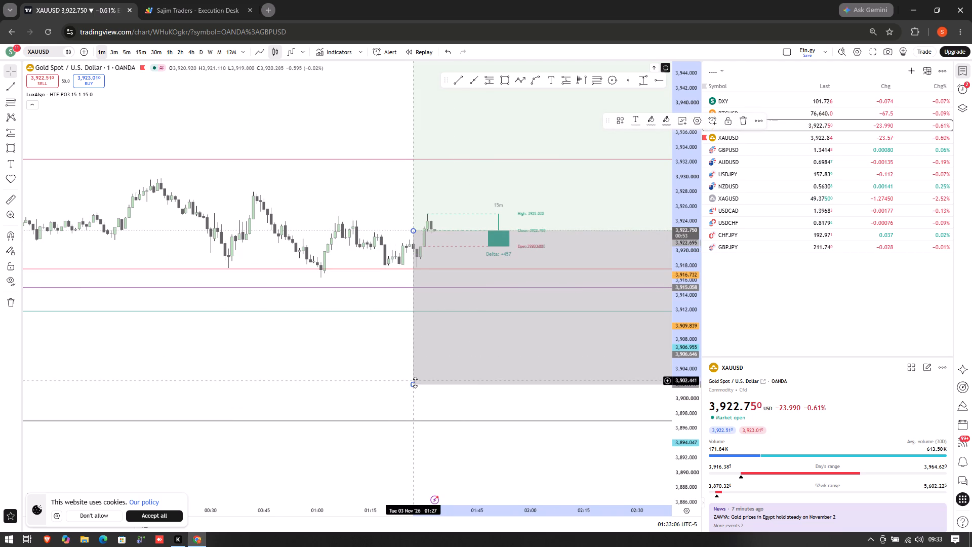
Tighten the XAUUSD long position's stop to 3,916.689, just below the recent swing lows.
{"action": "left_click", "coordinate": [415, 383]}
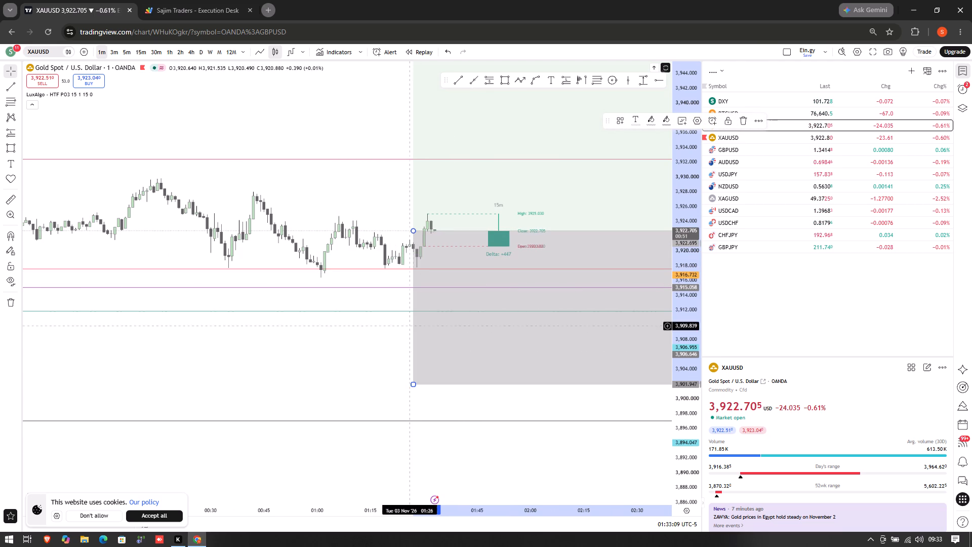
{"action": "left_click_drag", "start_coordinate": [412, 383], "coordinate": [412, 343]}
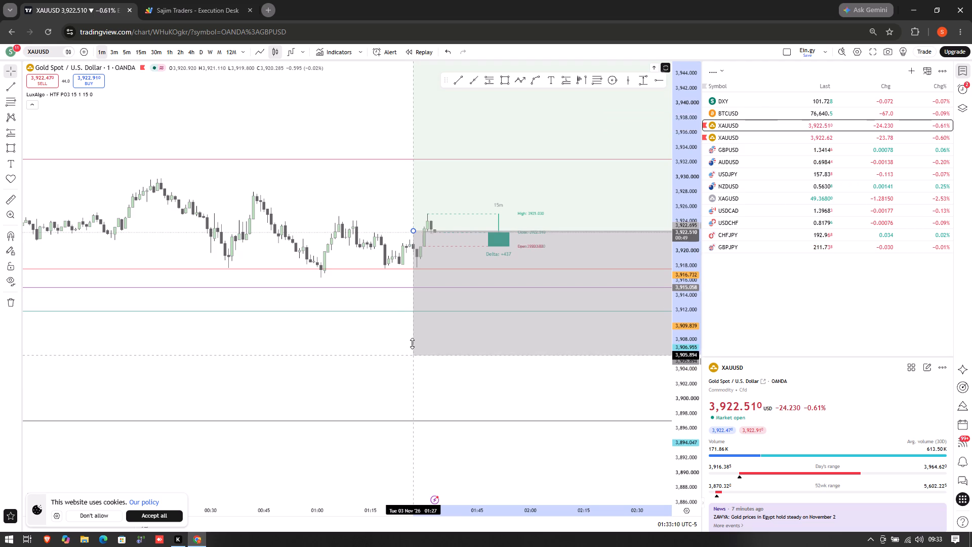
{"action": "left_click_drag", "start_coordinate": [412, 343], "coordinate": [404, 262]}
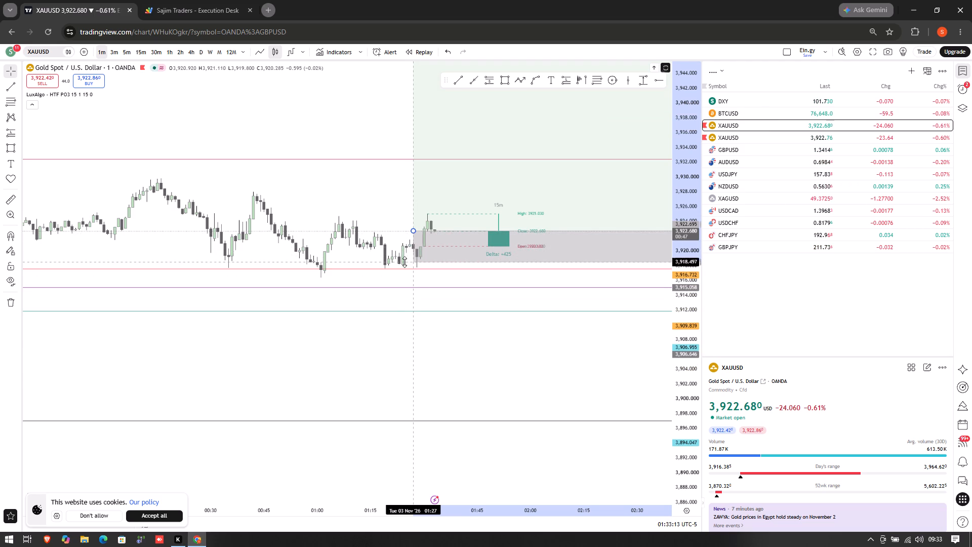
{"action": "left_click_drag", "start_coordinate": [404, 262], "coordinate": [406, 275]}
{"action": "left_click", "coordinate": [406, 275]}
Examine the adjusted XAUUSD long setup against the preceding decline and the latest candles on the 1-minute chart.
{"action": "left_click_drag", "start_coordinate": [358, 285], "coordinate": [396, 473]}
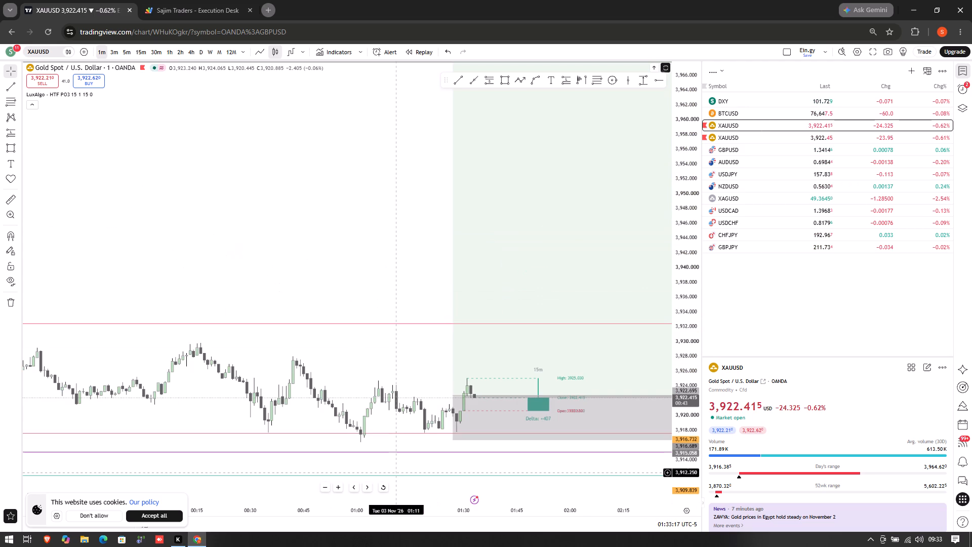
{"action": "key", "text": "ctrl+Down"}
{"action": "key", "text": "ctrl+Down"}
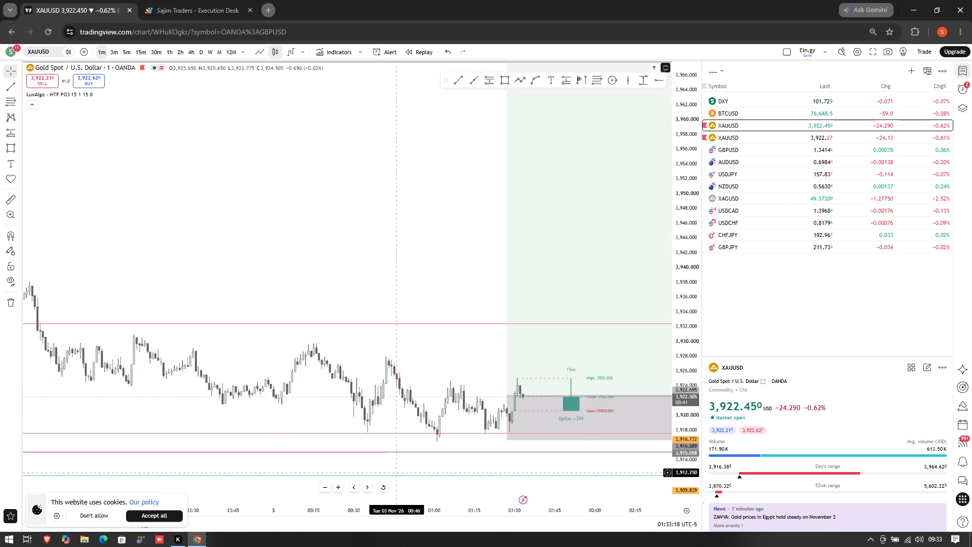
{"action": "key", "text": "ctrl+Down"}
{"action": "key", "text": "ctrl+Down"}
{"action": "key", "text": "ctrl+Down"}
{"action": "left_click_drag", "start_coordinate": [536, 348], "coordinate": [405, 350]}
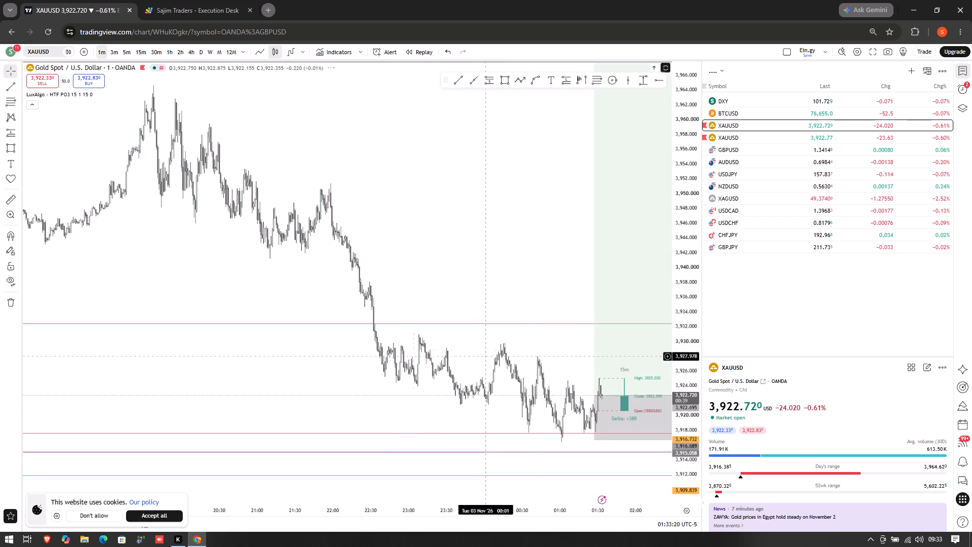
{"action": "left_click_drag", "start_coordinate": [405, 350], "coordinate": [322, 371]}
{"action": "left_click_drag", "start_coordinate": [412, 355], "coordinate": [289, 258]}
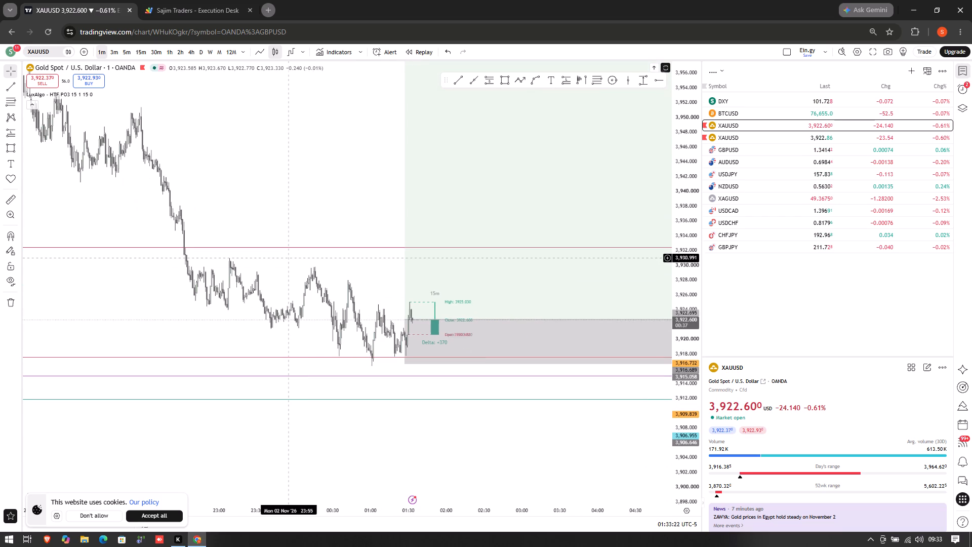
{"action": "key", "text": "ctrl+Up"}
{"action": "key", "text": "ctrl+Up"}
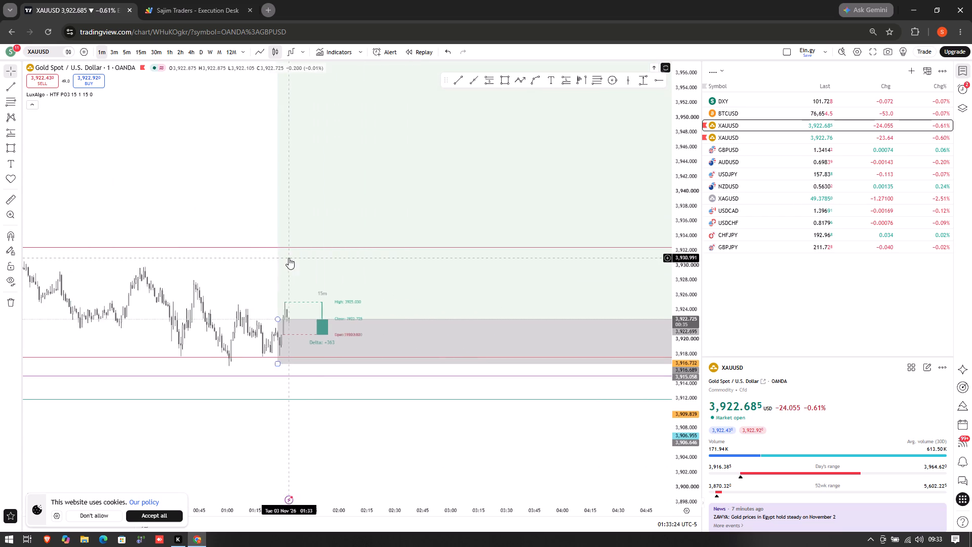
{"action": "left_click_drag", "start_coordinate": [176, 256], "coordinate": [147, 256]}
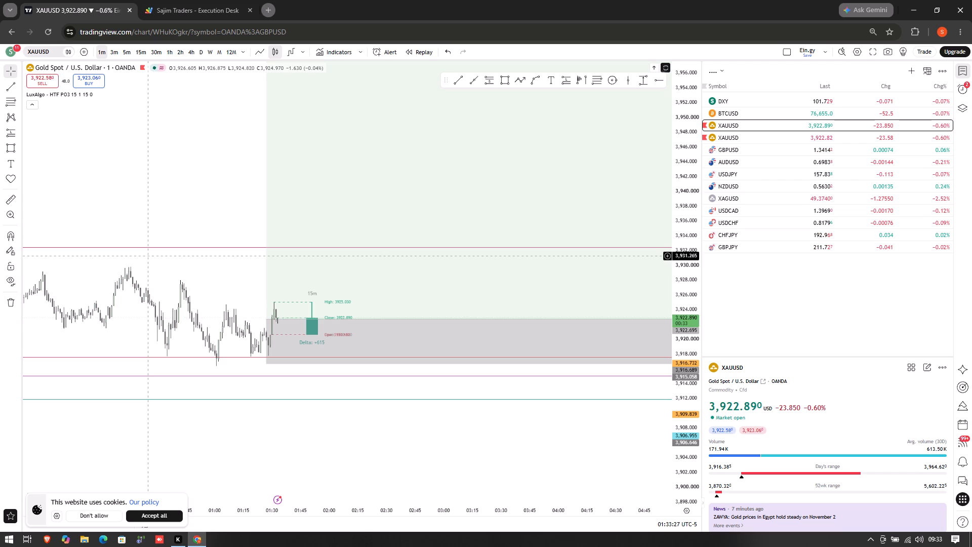
Copy a link to a snapshot image of the 1-minute XAUUSD long setup chart.
{"action": "left_click", "coordinate": [890, 44]}
{"action": "left_click", "coordinate": [889, 50]}
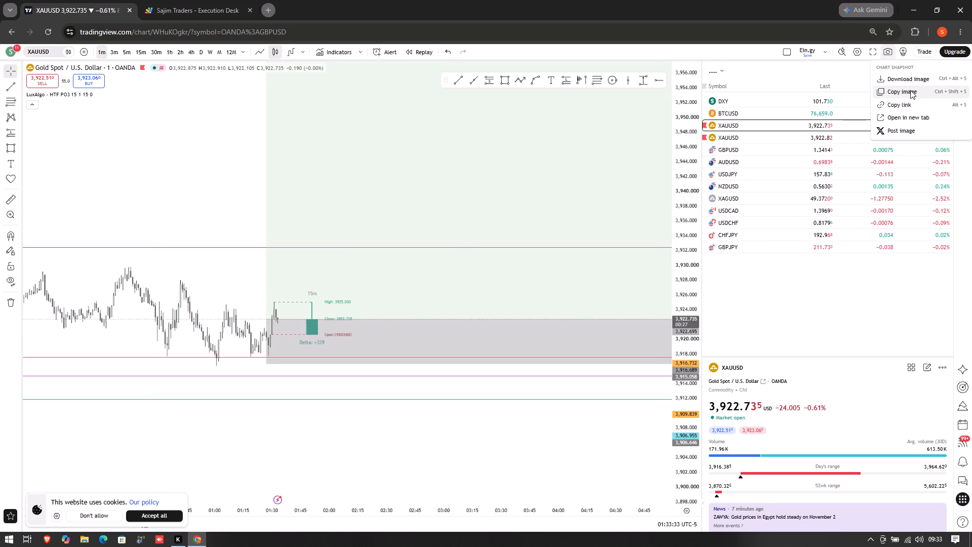
{"action": "left_click", "coordinate": [907, 104]}
{"action": "left_click_drag", "start_coordinate": [332, 440], "coordinate": [344, 441]}
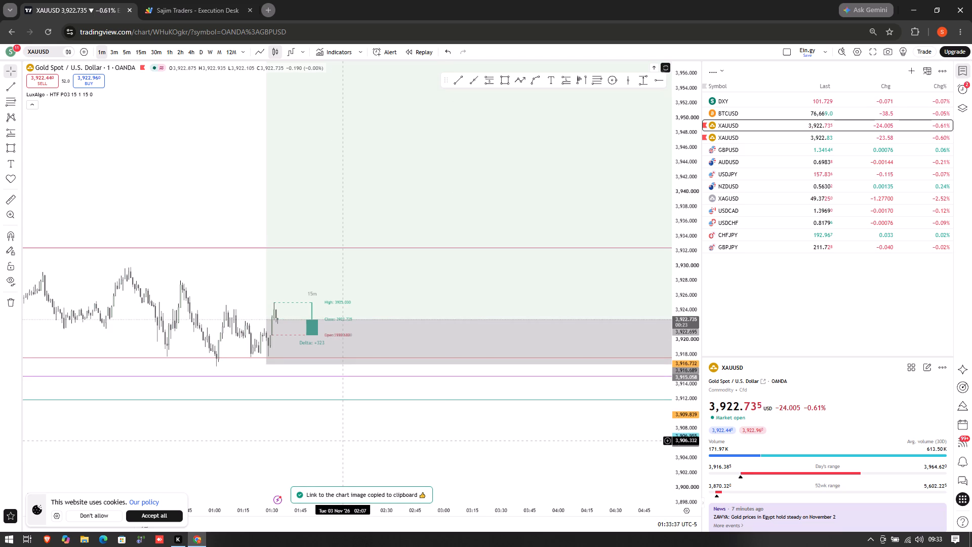
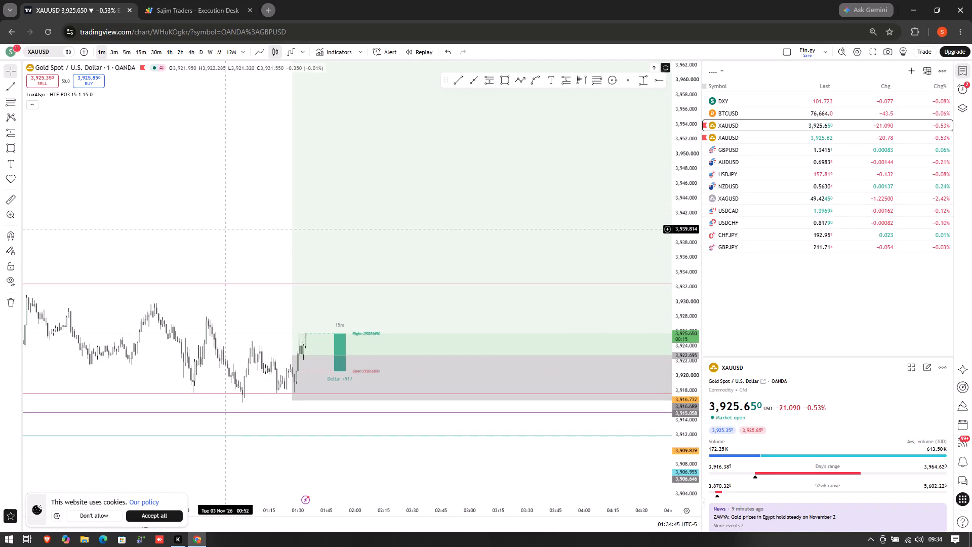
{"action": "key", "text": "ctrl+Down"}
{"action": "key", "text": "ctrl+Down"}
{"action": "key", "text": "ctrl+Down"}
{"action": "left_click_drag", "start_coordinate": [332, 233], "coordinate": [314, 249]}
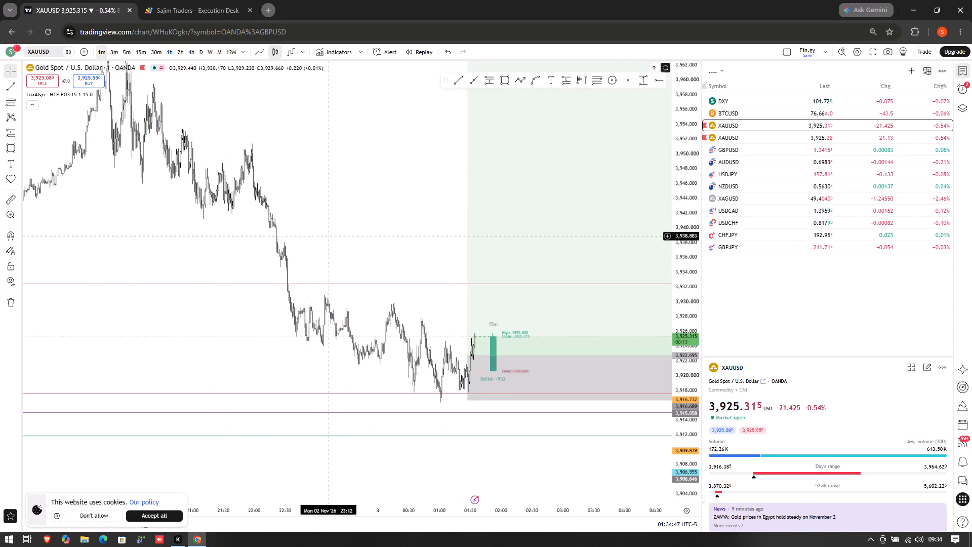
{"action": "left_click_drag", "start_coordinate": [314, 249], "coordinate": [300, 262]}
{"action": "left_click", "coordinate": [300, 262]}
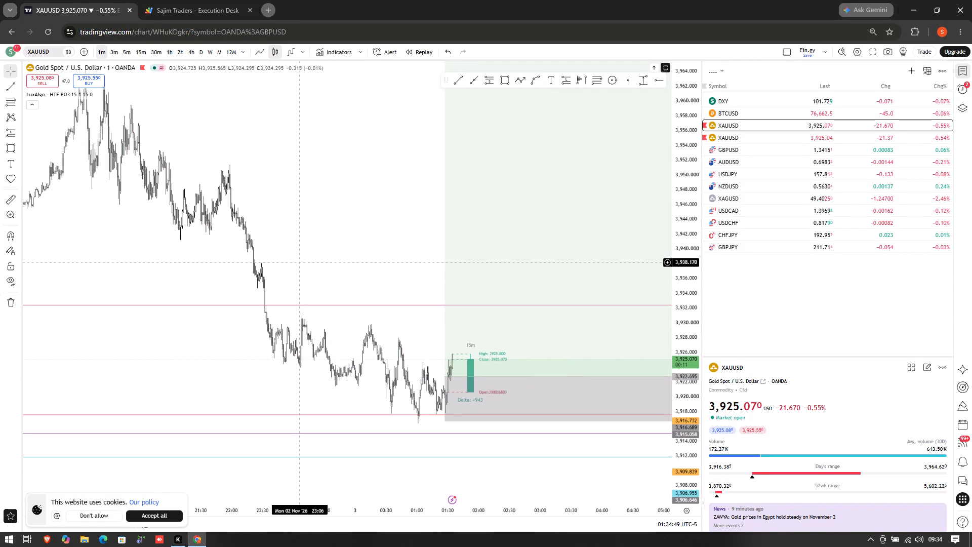
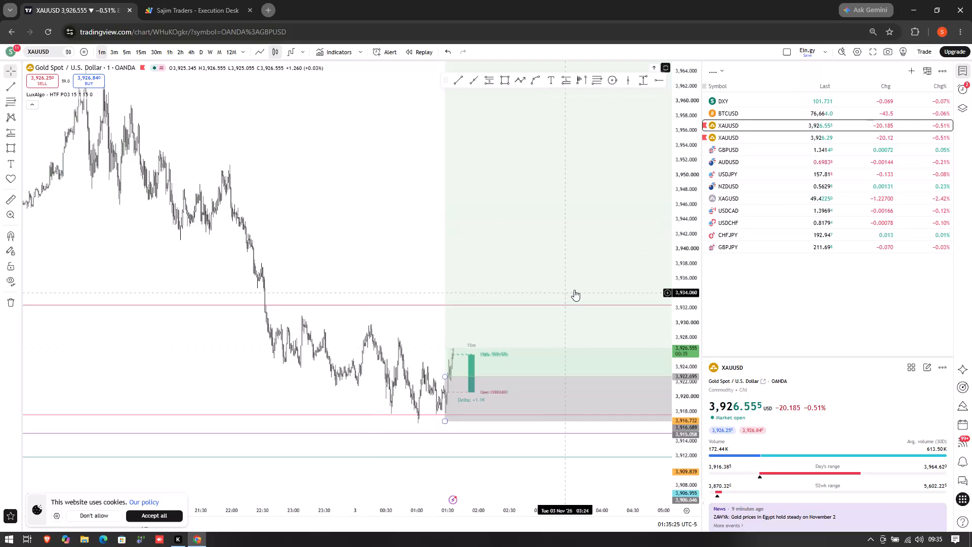
Open the NZDUSD chart from the watchlist and switch it to the 30-minute timeframe.
{"action": "double_click", "coordinate": [727, 187]}
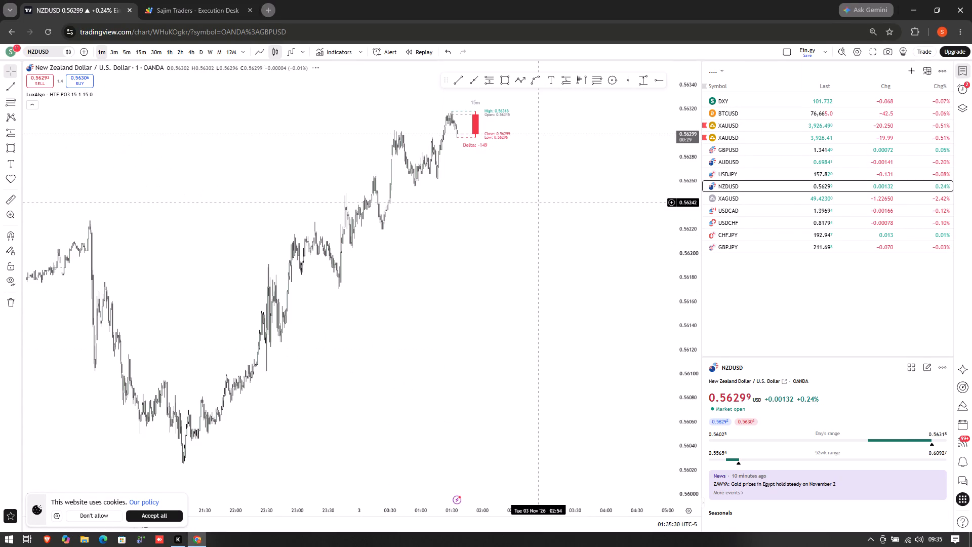
{"action": "left_click_drag", "start_coordinate": [440, 191], "coordinate": [438, 207]}
{"action": "left_click_drag", "start_coordinate": [381, 196], "coordinate": [413, 291]}
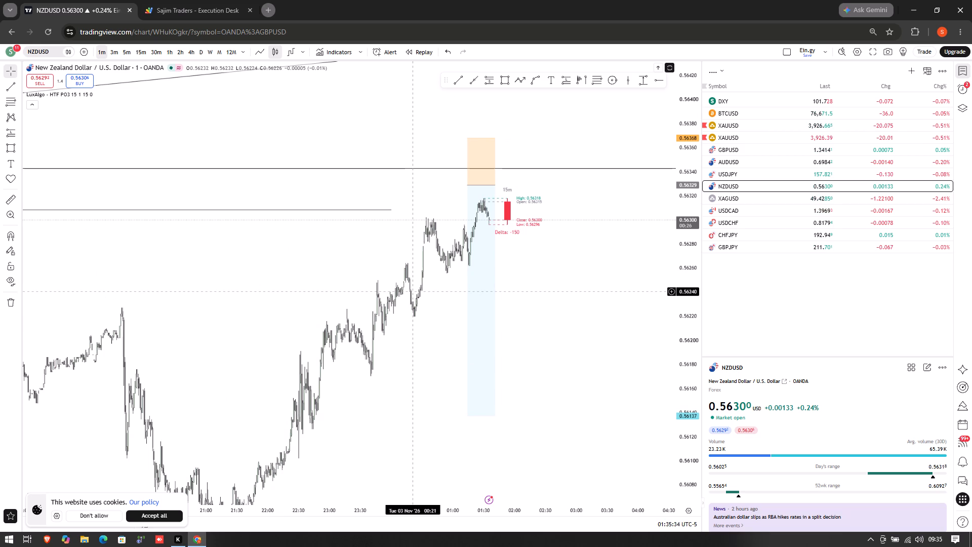
{"action": "key", "text": "ctrl+Up"}
{"action": "key", "text": "ctrl+Up"}
{"action": "key", "text": "ctrl+Up"}
{"action": "key", "text": "ctrl+Up"}
{"action": "key", "text": "ctrl+Up"}
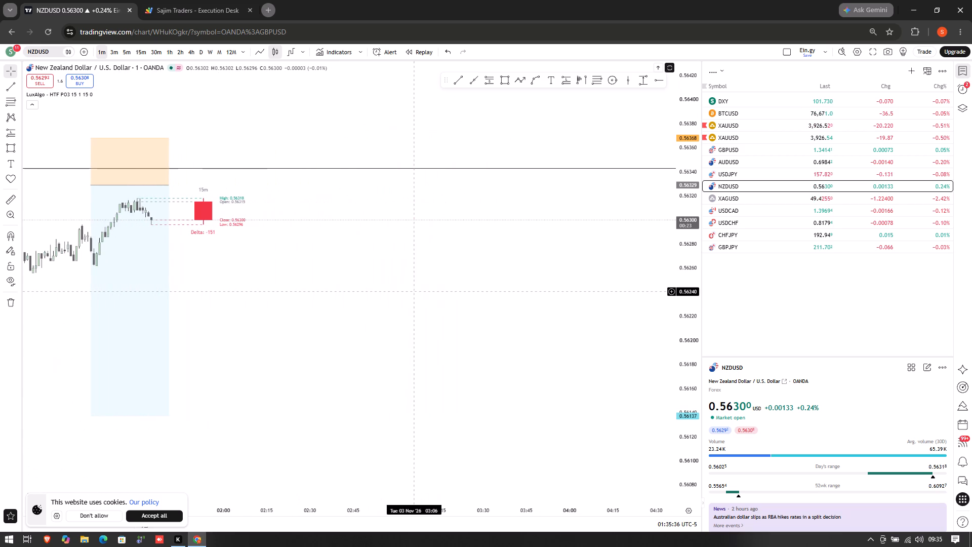
{"action": "left_click_drag", "start_coordinate": [346, 280], "coordinate": [558, 320]}
{"action": "left_click", "coordinate": [228, 240]}
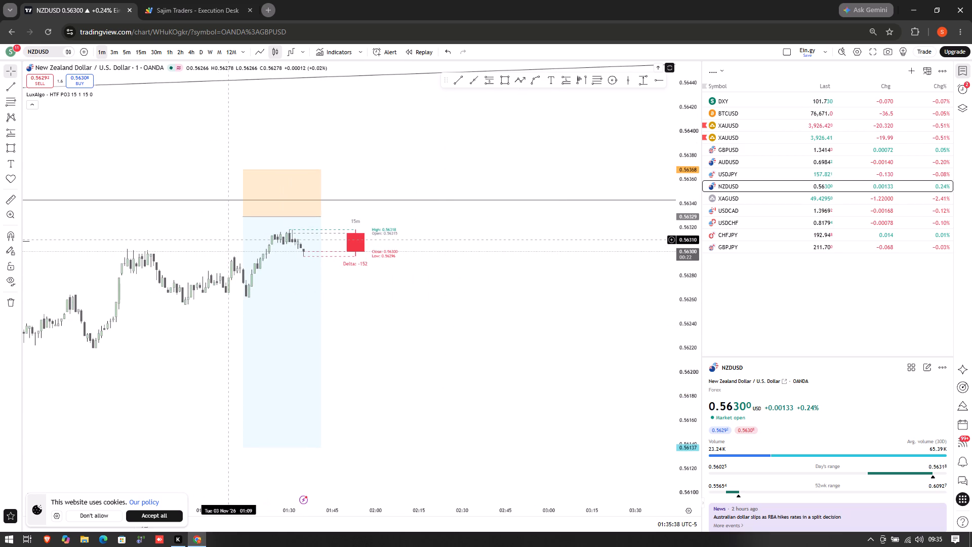
{"action": "left_click", "coordinate": [159, 48]}
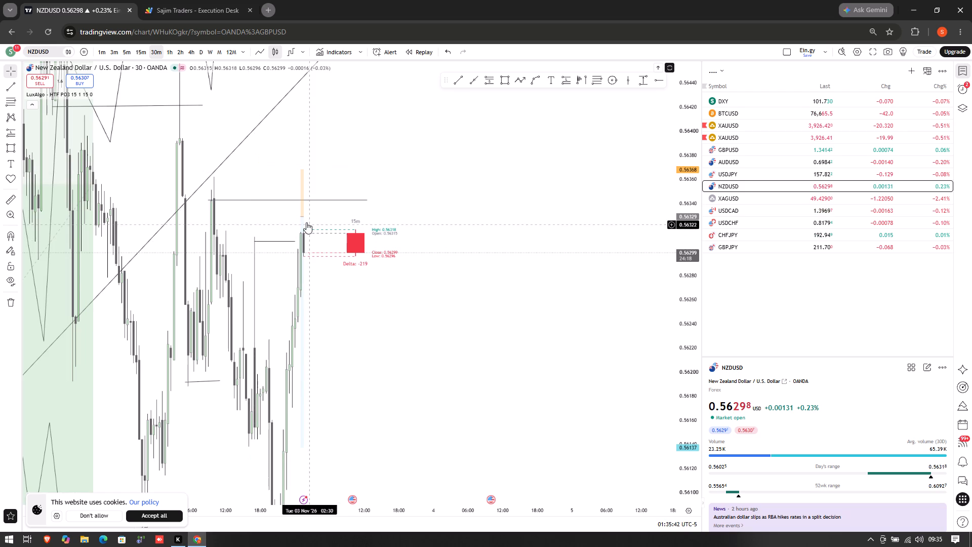
Widen the NZDUSD short position over more bars and raise it so the entry sits at 0.56342.
{"action": "left_click_drag", "start_coordinate": [304, 219], "coordinate": [335, 197]}
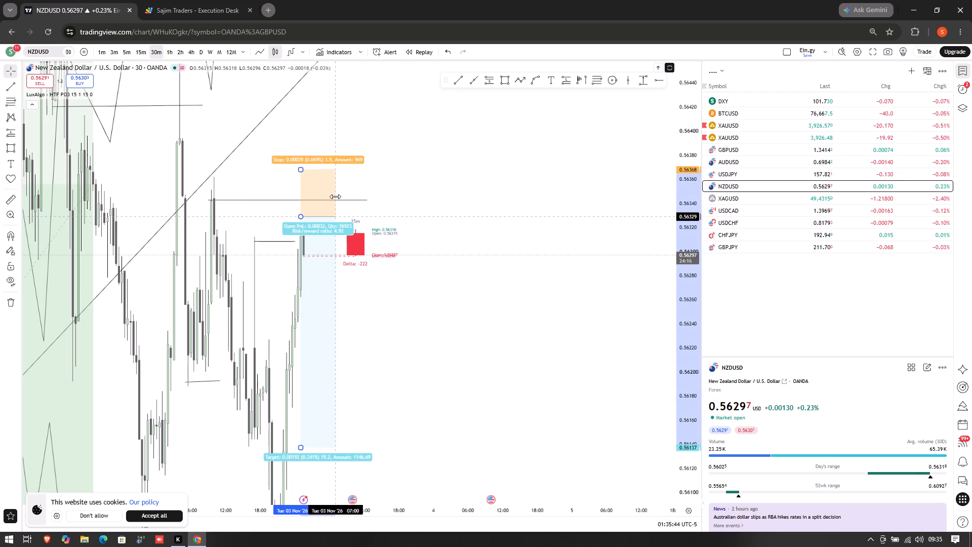
{"action": "left_click_drag", "start_coordinate": [335, 197], "coordinate": [339, 197]}
{"action": "left_click_drag", "start_coordinate": [319, 265], "coordinate": [324, 247]}
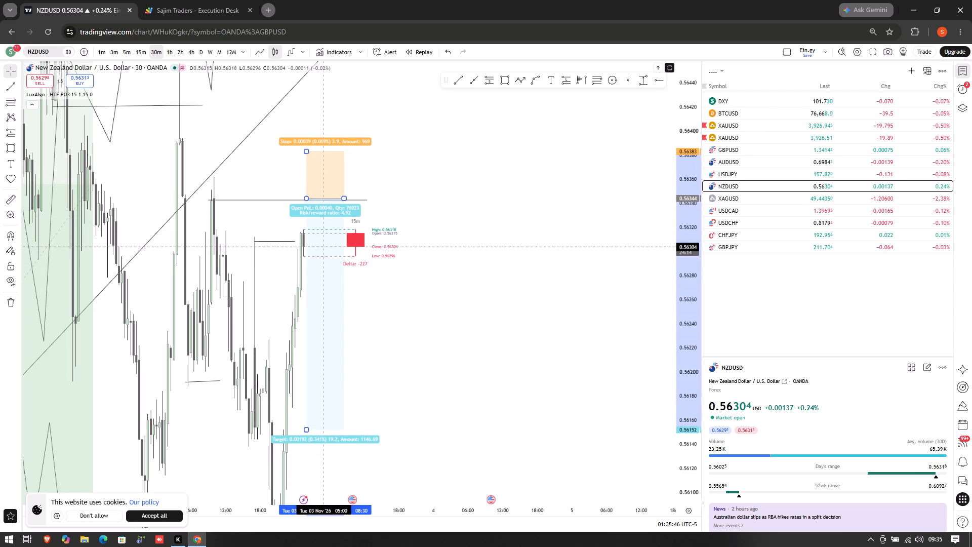
{"action": "left_click_drag", "start_coordinate": [324, 247], "coordinate": [324, 249]}
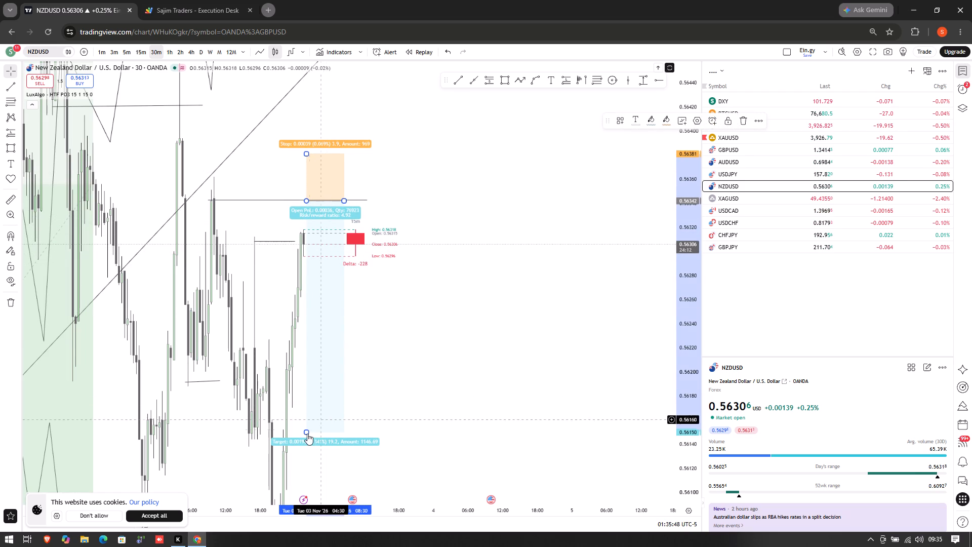
{"action": "left_click", "coordinate": [387, 396]}
{"action": "left_click", "coordinate": [387, 396]}
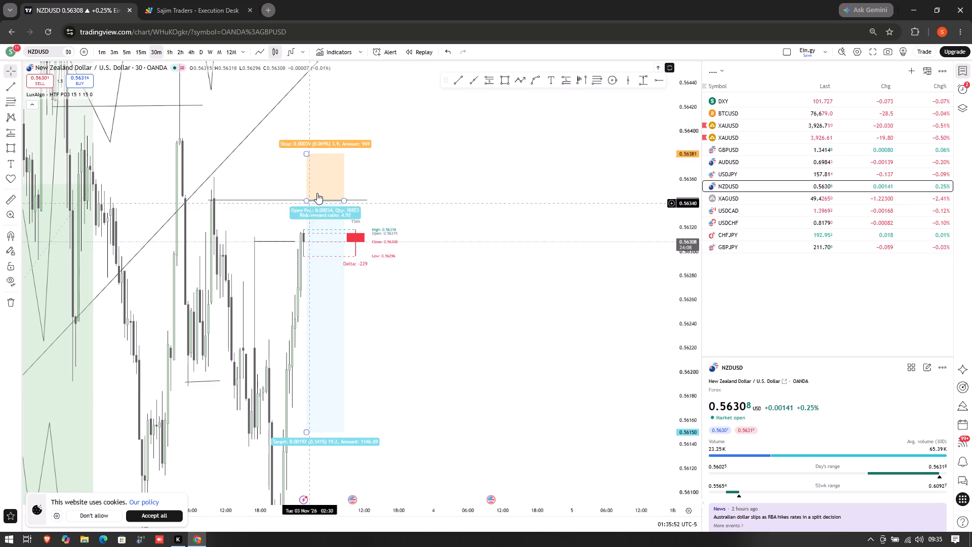
Tighten the short position's stop level to 0.56361 and extend the position further ahead in time.
{"action": "left_click_drag", "start_coordinate": [307, 154], "coordinate": [306, 177]}
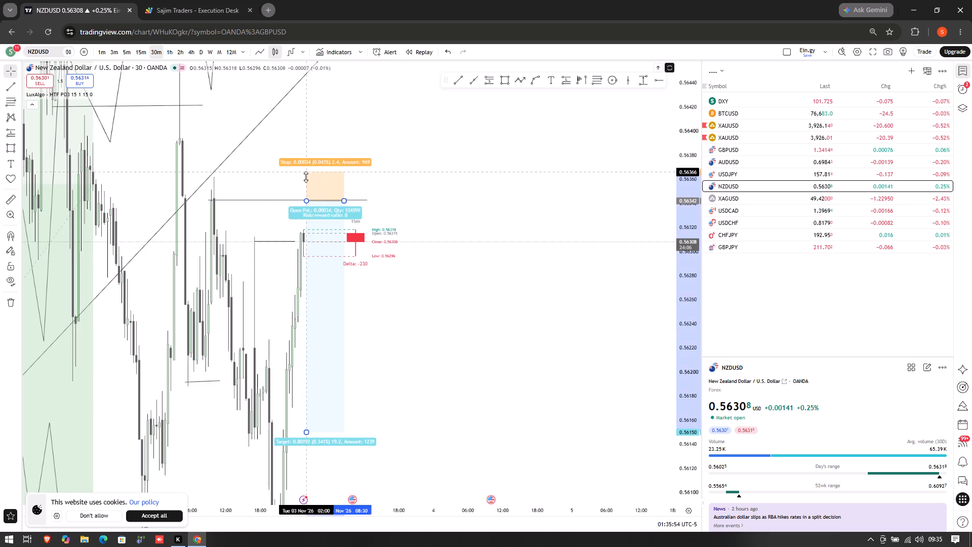
{"action": "left_click_drag", "start_coordinate": [306, 177], "coordinate": [308, 179]}
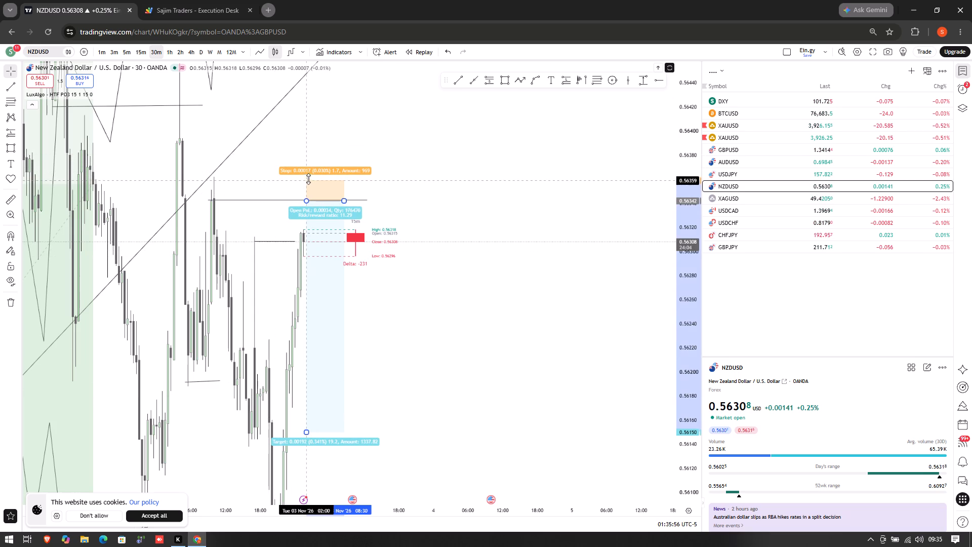
{"action": "left_click_drag", "start_coordinate": [308, 179], "coordinate": [308, 178]}
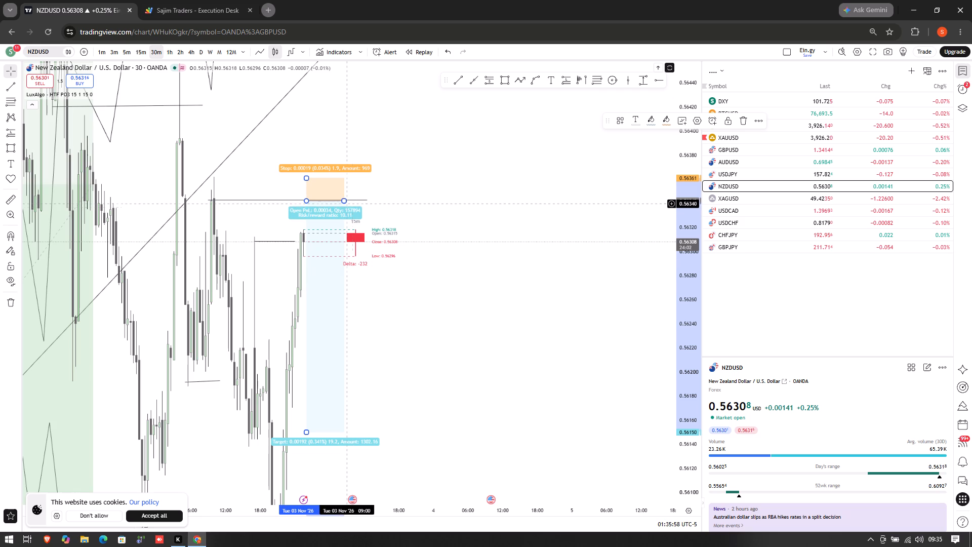
{"action": "left_click_drag", "start_coordinate": [346, 202], "coordinate": [369, 204]}
{"action": "left_click", "coordinate": [458, 216]}
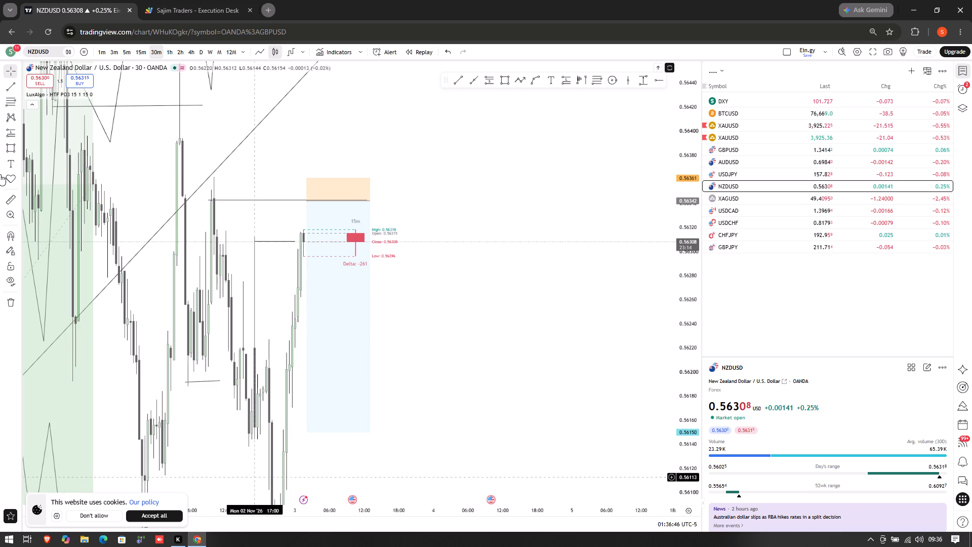
Show the NZDUSD short setup on the 1-hour timeframe and copy the chart snapshot link.
{"action": "left_click", "coordinate": [173, 51]}
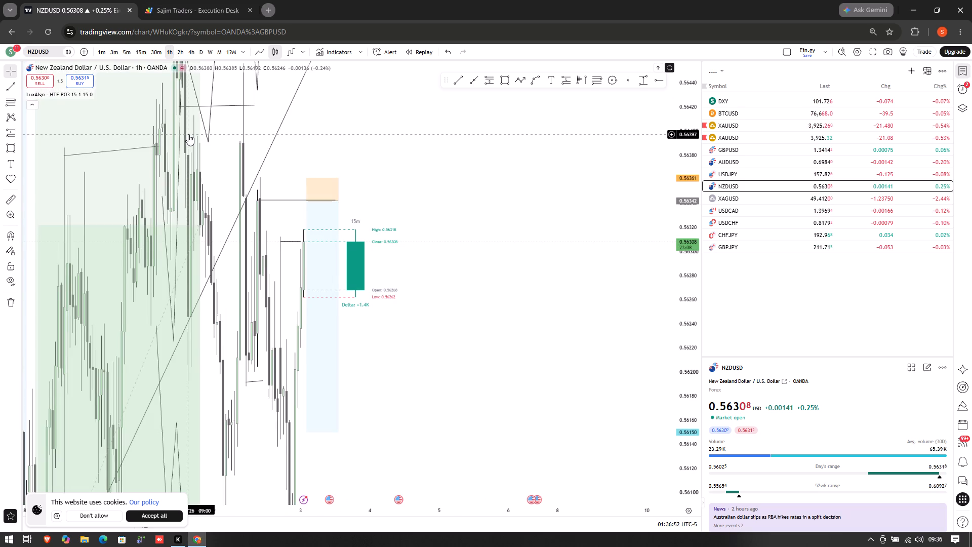
{"action": "left_click_drag", "start_coordinate": [416, 375], "coordinate": [415, 360]}
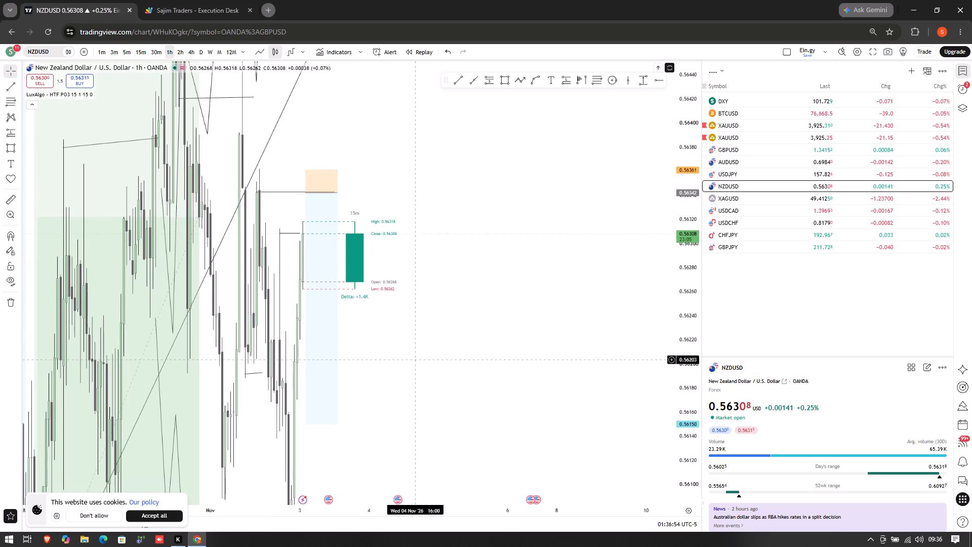
{"action": "left_click_drag", "start_coordinate": [406, 397], "coordinate": [416, 319]}
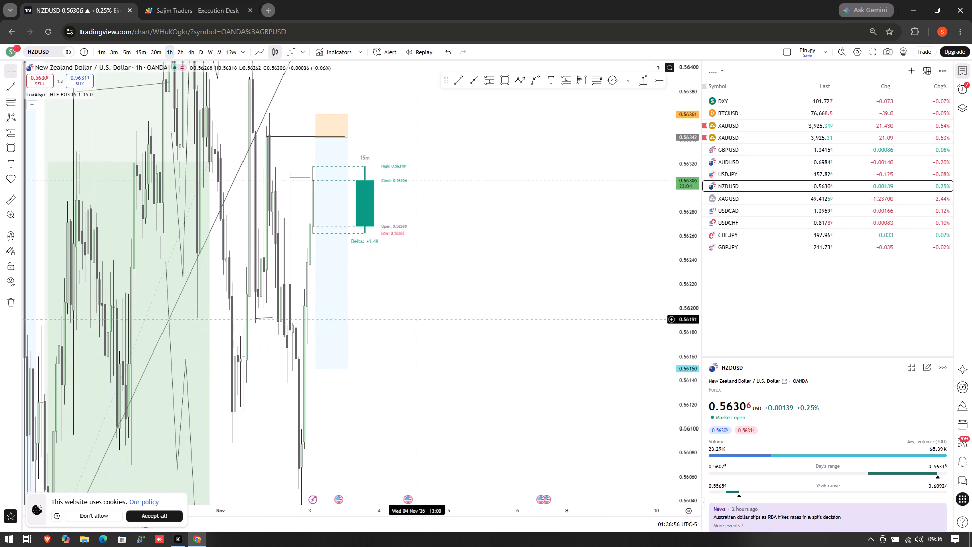
{"action": "left_click_drag", "start_coordinate": [418, 359], "coordinate": [409, 376]}
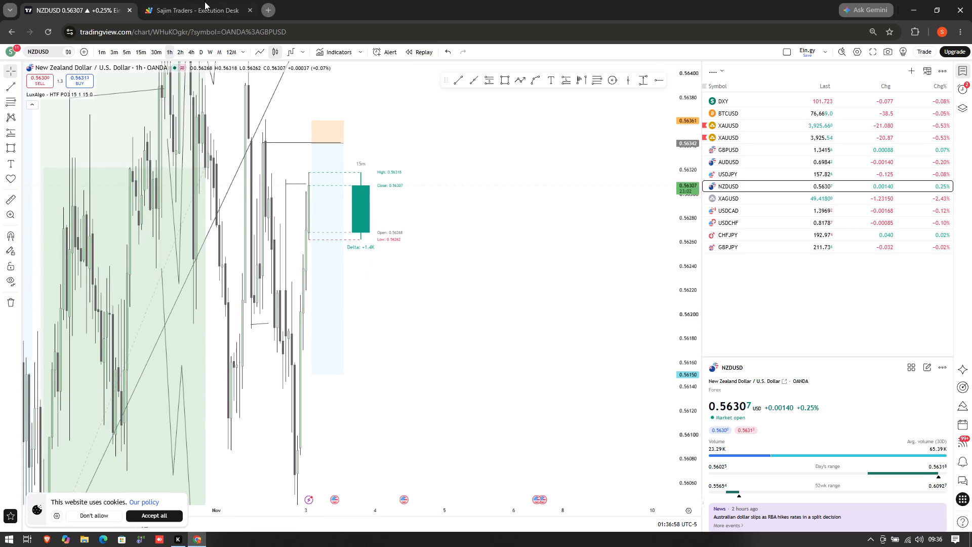
{"action": "left_click", "coordinate": [890, 51]}
{"action": "left_click", "coordinate": [894, 102]}
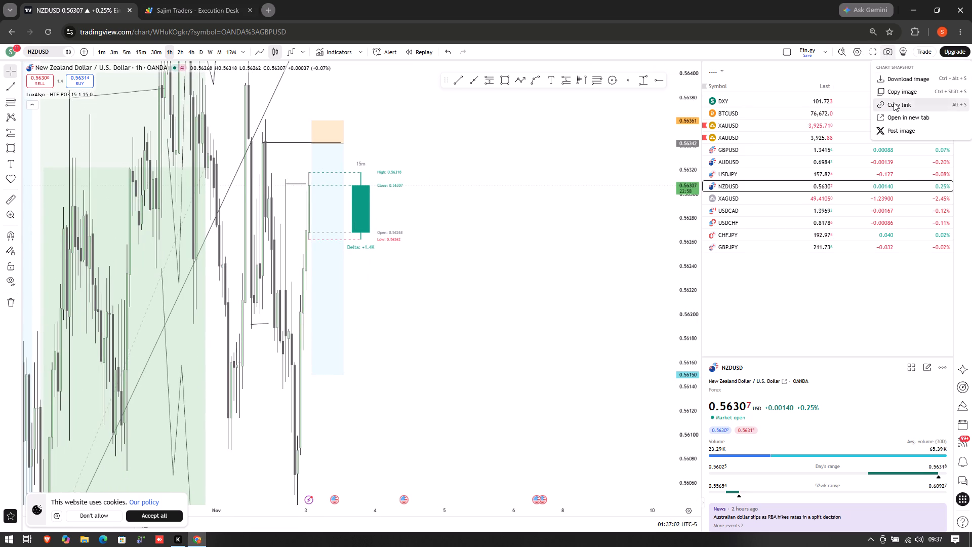
On the Sajim Traders desk, tick every rule except Defined External Liquidity Pool Target and Multi-Timeframe EMA.
{"action": "left_click", "coordinate": [174, 0]}
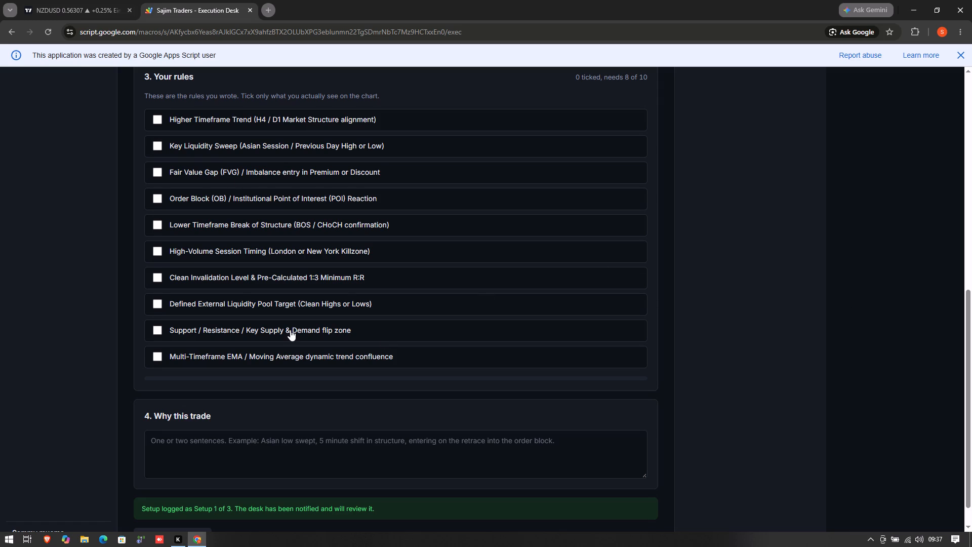
{"action": "left_click", "coordinate": [160, 335]}
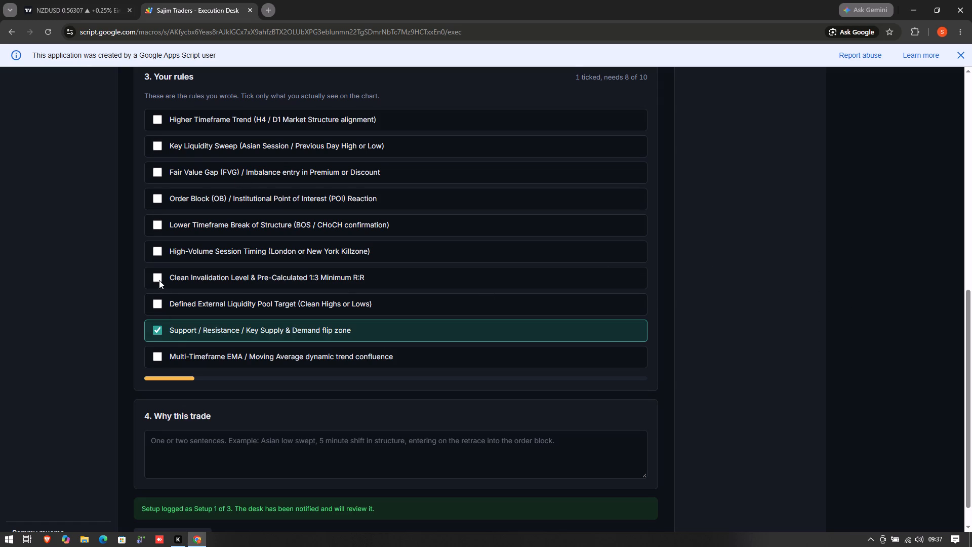
{"action": "left_click", "coordinate": [159, 280]}
{"action": "left_click", "coordinate": [155, 247]}
{"action": "left_click", "coordinate": [157, 212]}
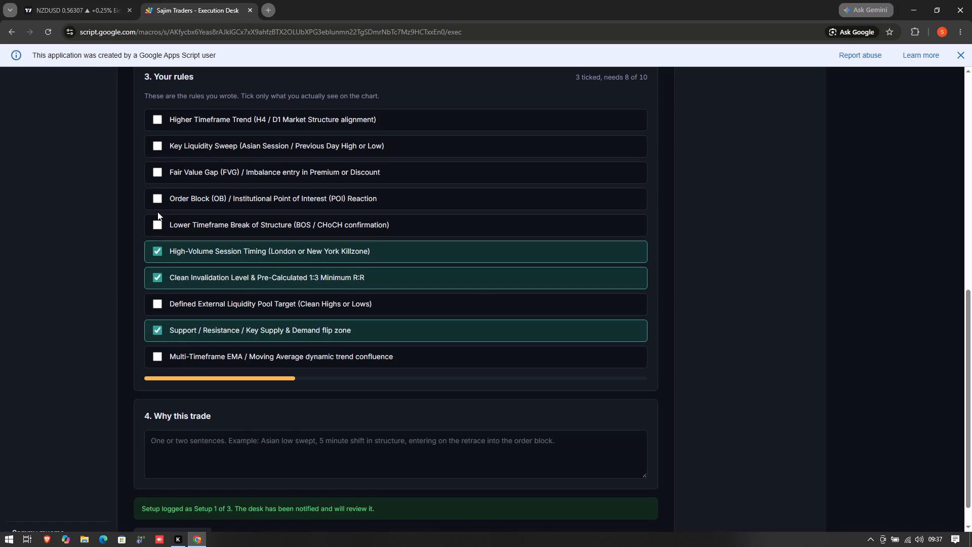
{"action": "left_click", "coordinate": [155, 224]}
{"action": "left_click", "coordinate": [157, 198]}
{"action": "left_click", "coordinate": [158, 174]}
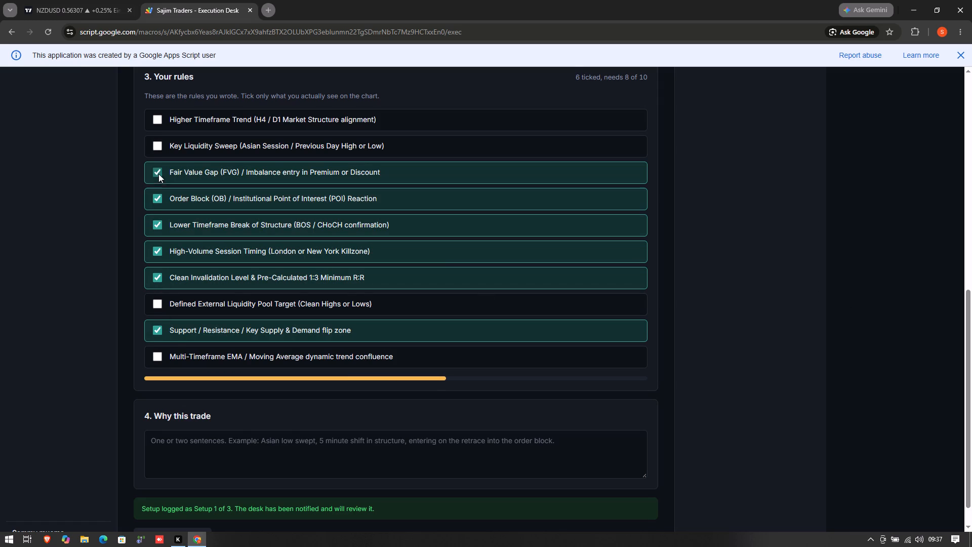
{"action": "left_click", "coordinate": [157, 159]}
{"action": "left_click", "coordinate": [158, 149]}
{"action": "left_click_drag", "start_coordinate": [160, 108], "coordinate": [159, 113]}
{"action": "left_click", "coordinate": [159, 113]}
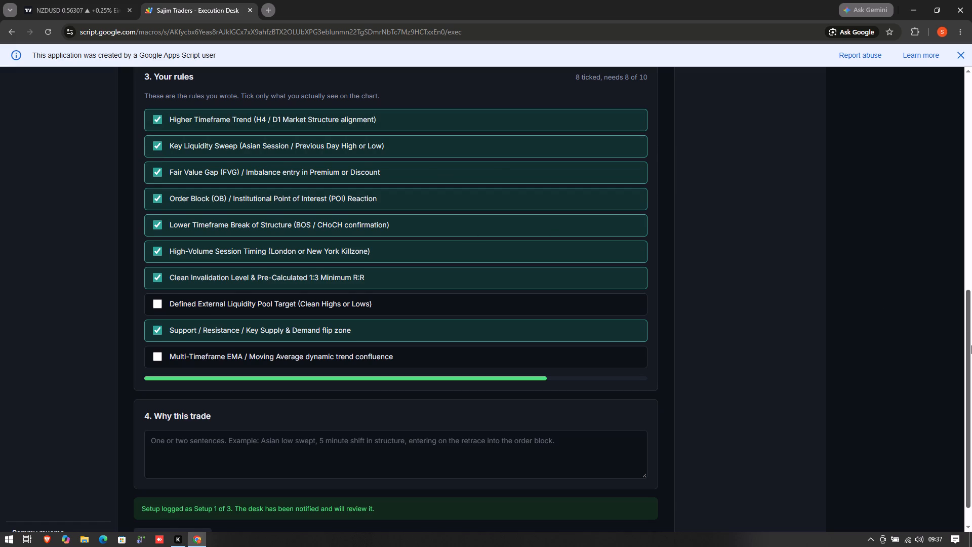
Enter NZDUSD as the setup's pair and choose Sell limit as the order type.
{"action": "left_click_drag", "start_coordinate": [971, 345], "coordinate": [964, 223]}
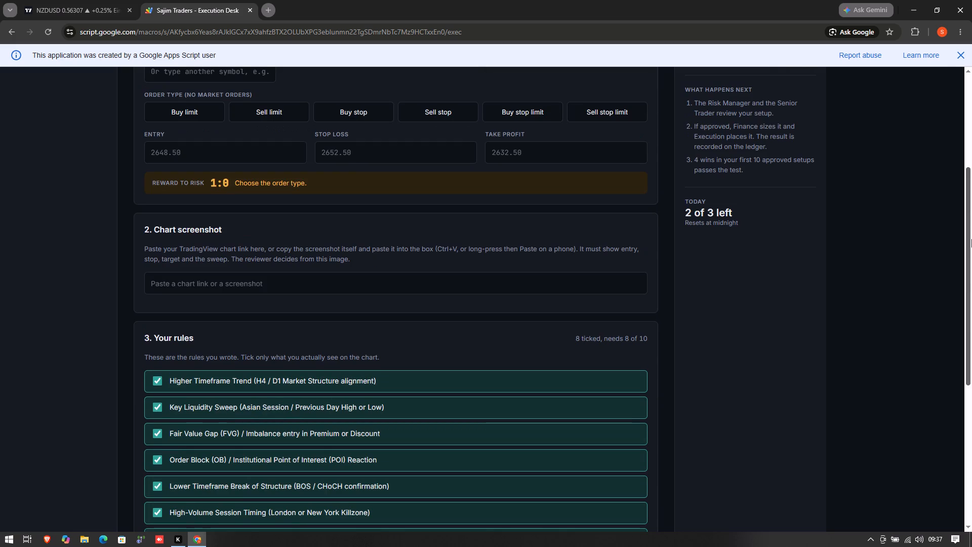
{"action": "left_click_drag", "start_coordinate": [971, 241], "coordinate": [970, 168]}
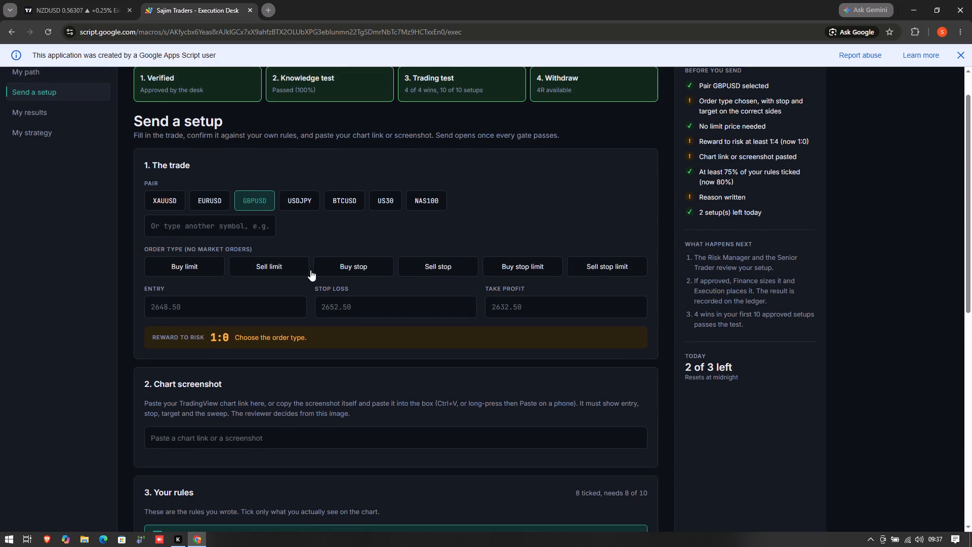
{"action": "left_click", "coordinate": [199, 230]}
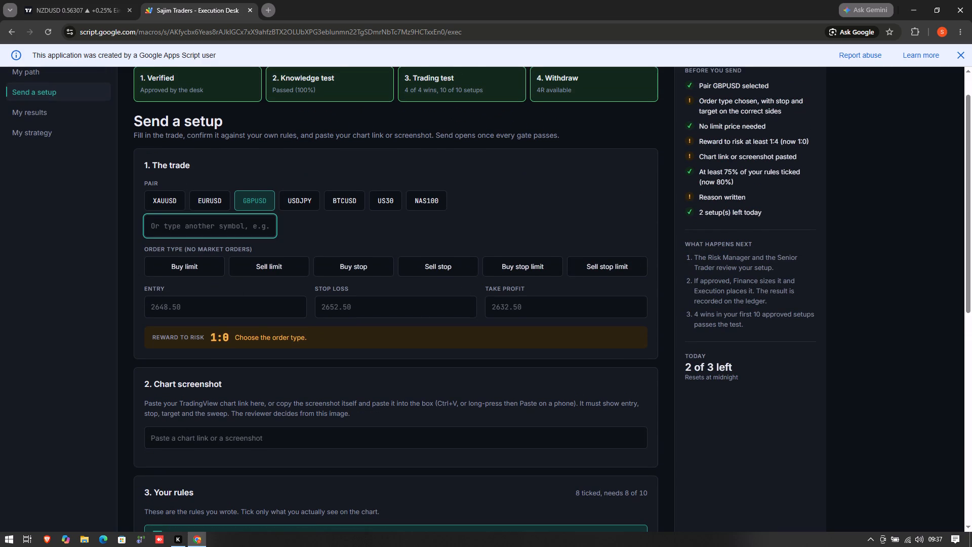
{"action": "type", "text": "nzdusd"}
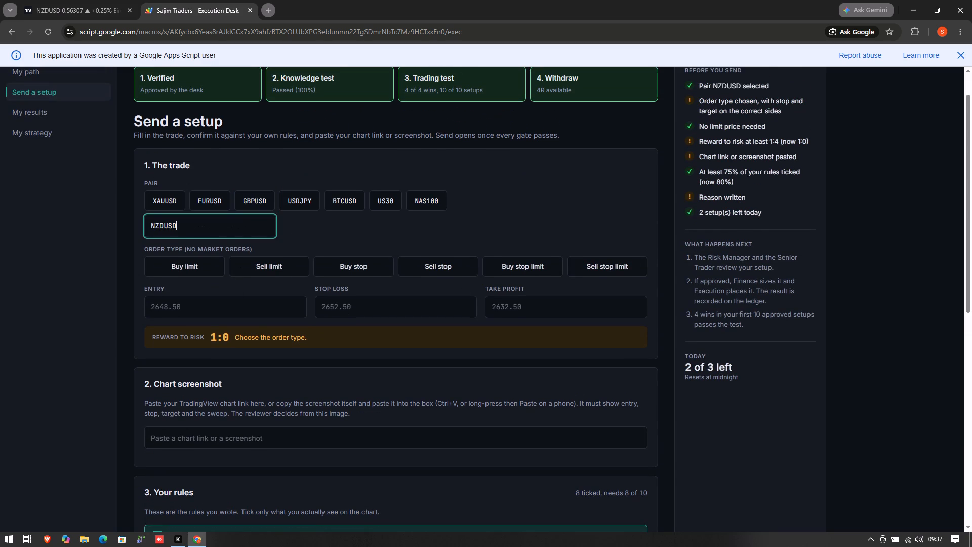
{"action": "left_click", "coordinate": [177, 303]}
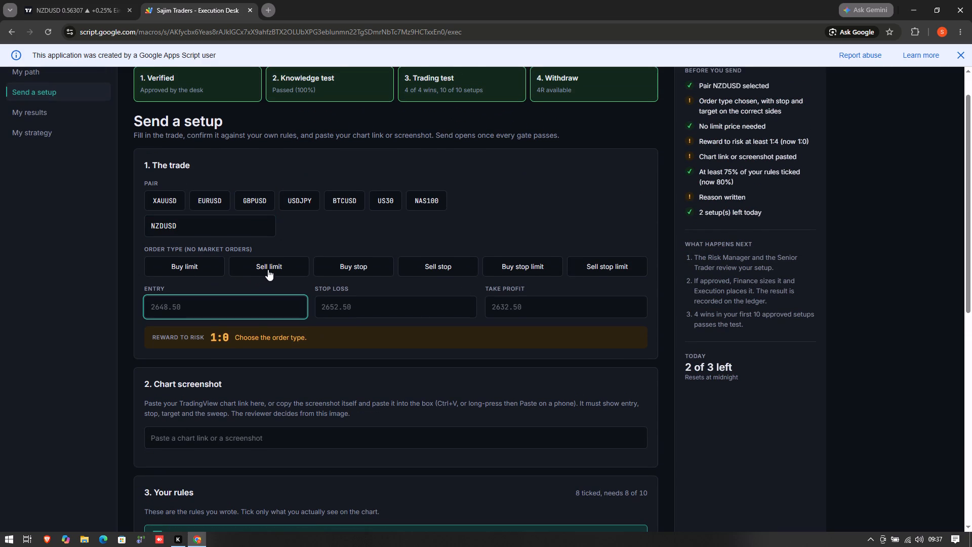
{"action": "left_click", "coordinate": [271, 268]}
Set the NZDUSD setup's entry to 0.56342 and its stop loss to 0.56361.
{"action": "left_click", "coordinate": [237, 312]}
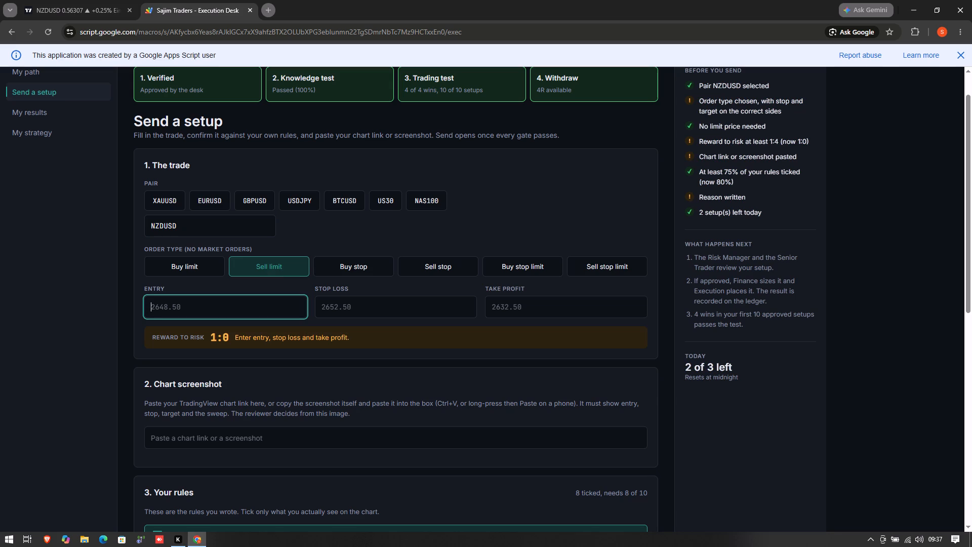
{"action": "type", "text": "0."}
{"action": "type", "text": "56"}
{"action": "type", "text": "342"}
{"action": "left_click", "coordinate": [335, 312]}
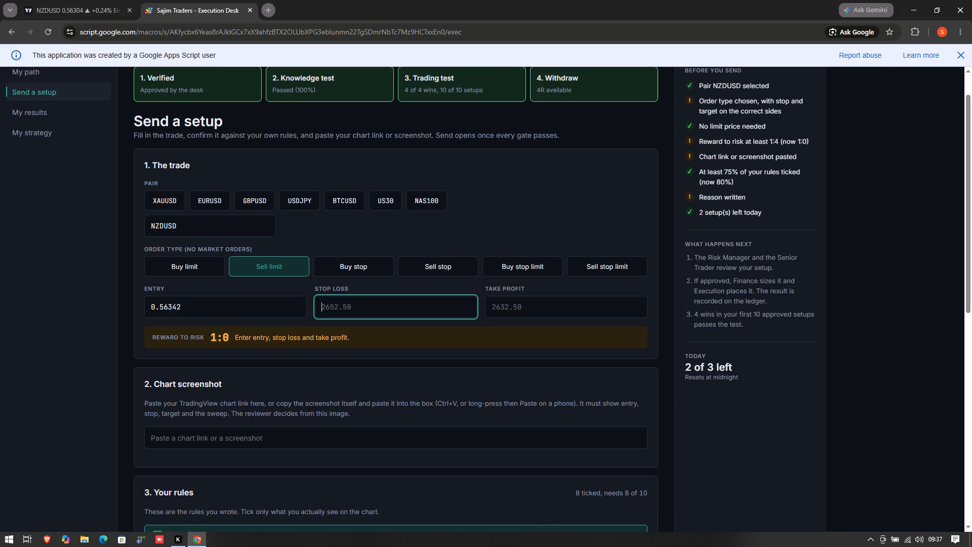
{"action": "type", "text": "0."}
{"action": "type", "text": "56"}
{"action": "key", "text": "3"}
{"action": "type", "text": "61"}
Set the NZDUSD setup's take profit to 0.56150.
{"action": "left_click", "coordinate": [504, 310]}
{"action": "key", "text": "0"}
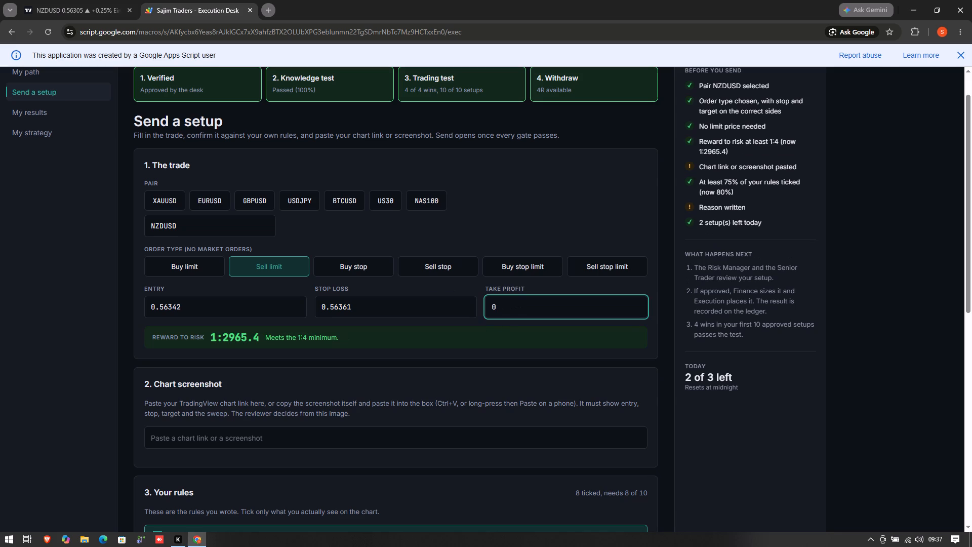
{"action": "key", "text": "period"}
{"action": "type", "text": "56"}
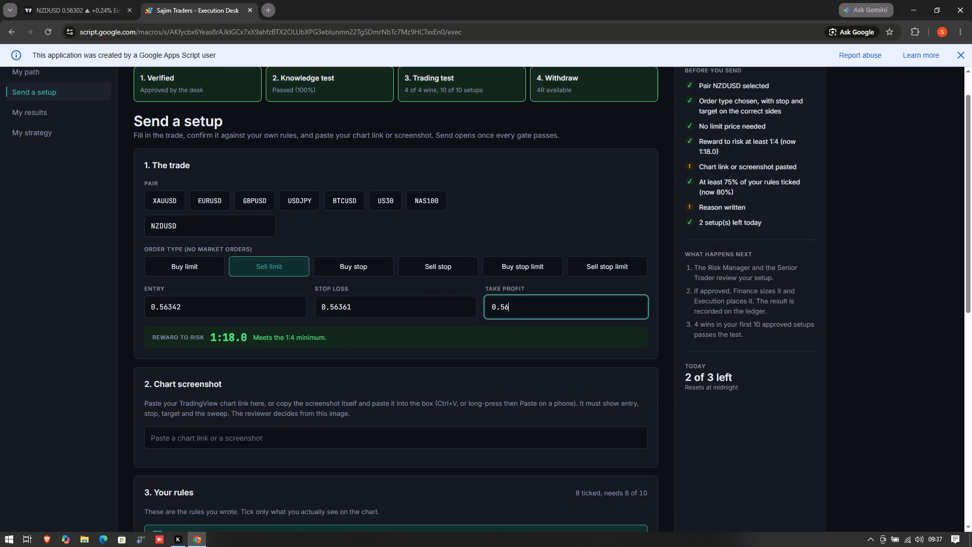
{"action": "type", "text": "150"}
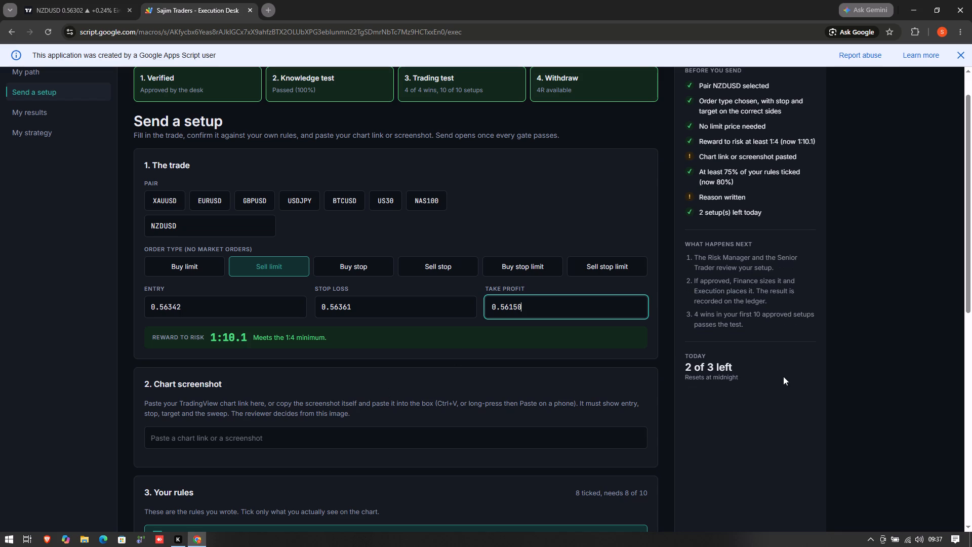
Paste the copied TradingView snapshot link as the NZDUSD setup's chart screenshot.
{"action": "left_click_drag", "start_coordinate": [968, 291], "coordinate": [956, 354]}
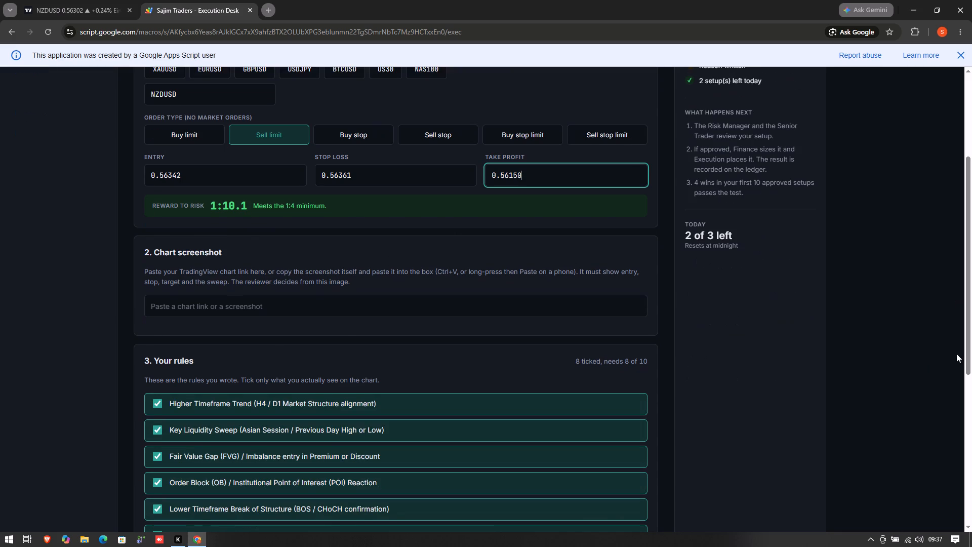
{"action": "left_click_drag", "start_coordinate": [510, 325], "coordinate": [507, 306]}
{"action": "left_click", "coordinate": [507, 306]}
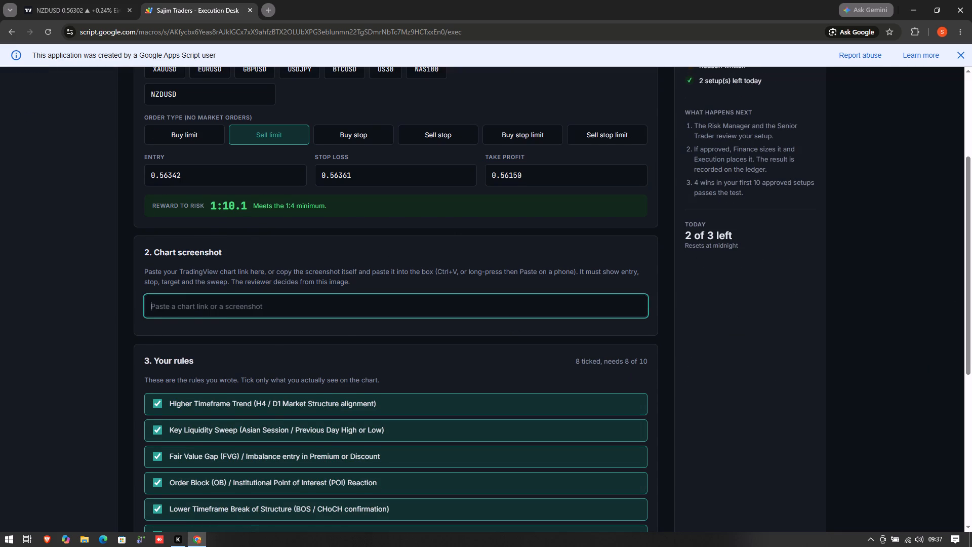
{"action": "key", "text": "ctrl+v"}
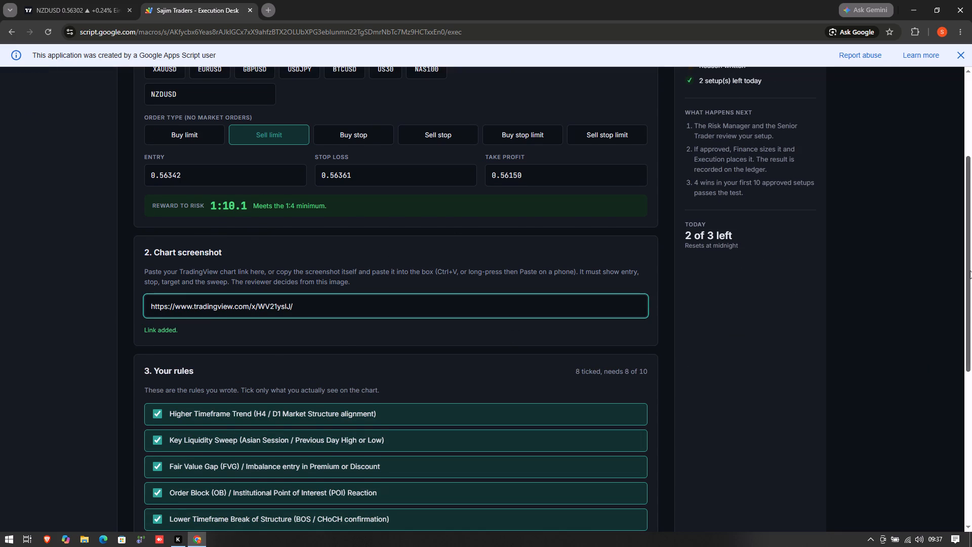
Enter the trade reason: "the setup aligh with y strategy .. waiting for price to sweep asian high and respect the 1h support level in the down trend".
{"action": "left_click_drag", "start_coordinate": [970, 270], "coordinate": [957, 462]}
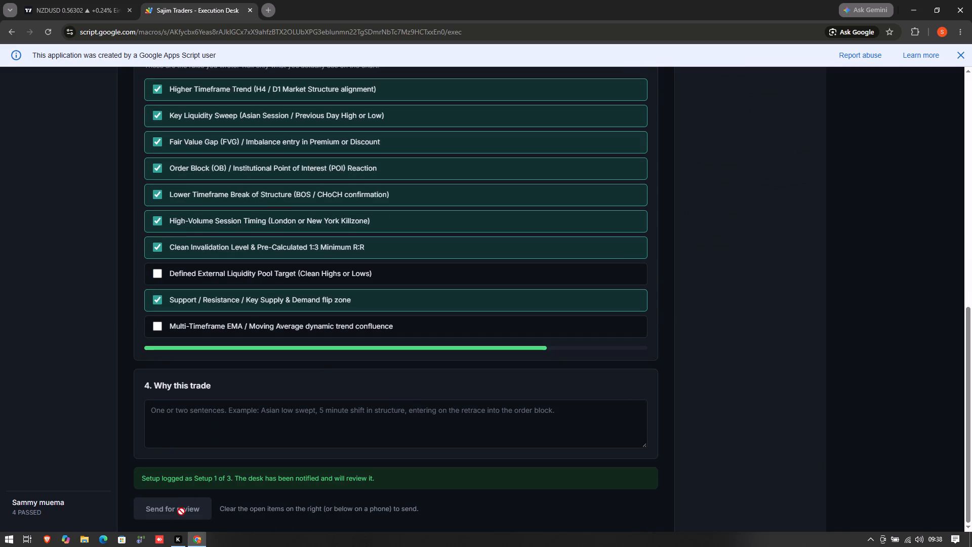
{"action": "left_click", "coordinate": [203, 423]}
{"action": "type", "text": "the setuo"}
{"action": "key", "text": "BackSpace"}
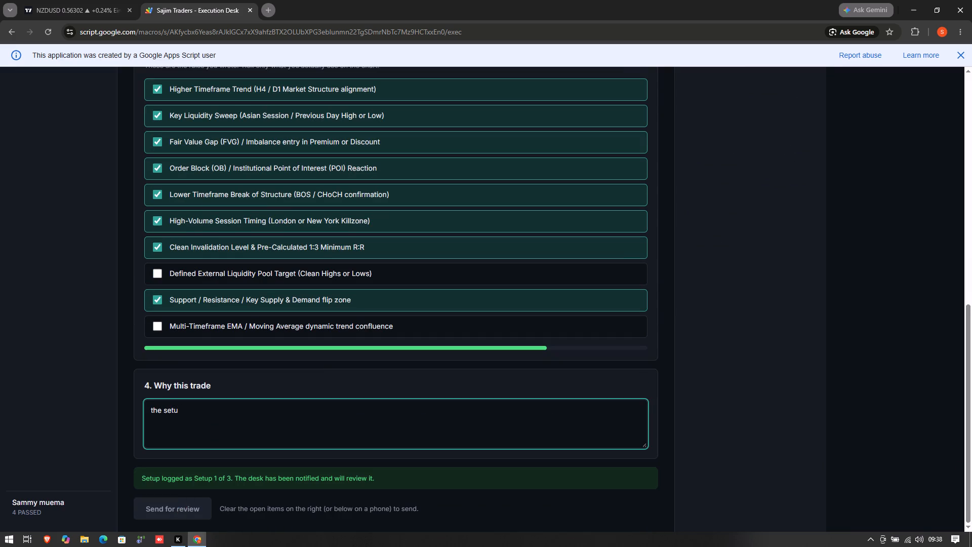
{"action": "type", "text": "p a"}
{"action": "type", "text": "ligh with y strategy .. waiting for proc"}
{"action": "key", "text": "BackSpace"}
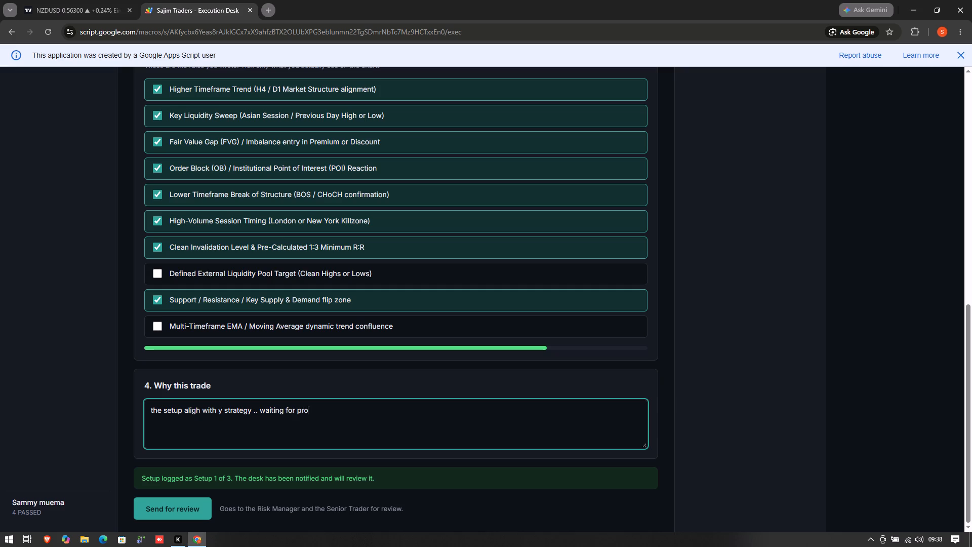
{"action": "key", "text": "BackSpace"}
{"action": "type", "text": "ice to sq"}
{"action": "key", "text": "BackSpace"}
{"action": "key", "text": "BackSpace"}
{"action": "type", "text": "sweep asian h"}
{"action": "type", "text": "igh and eresp"}
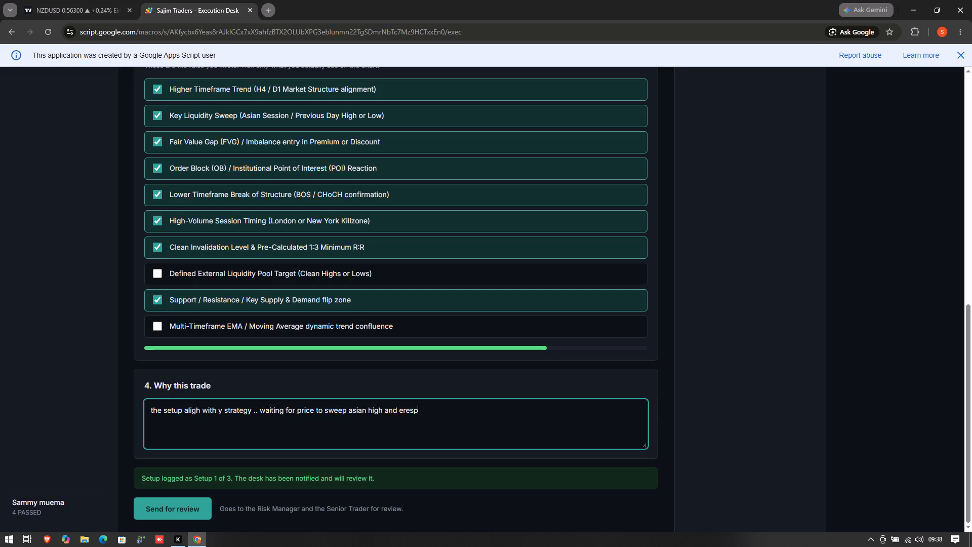
{"action": "key", "text": "BackSpace"}
{"action": "key", "text": "BackSpace"}
{"action": "key", "text": "BackSpace"}
{"action": "key", "text": "BackSpace"}
{"action": "key", "text": "BackSpace"}
{"action": "key", "text": "space"}
{"action": "type", "text": "respect the 1h supp"}
{"action": "type", "text": "ort"}
{"action": "key", "text": "space"}
{"action": "type", "text": "level in the down tr"}
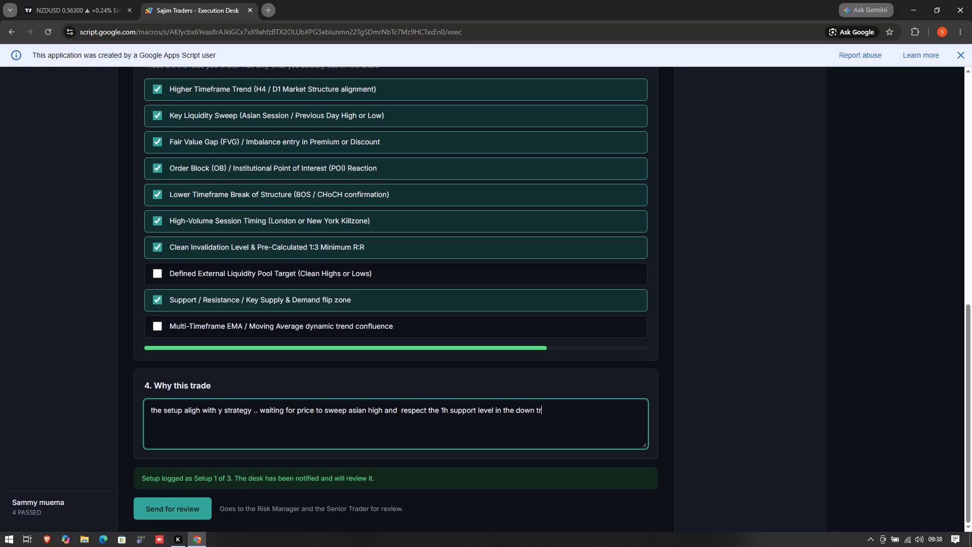
{"action": "type", "text": "end"}
{"action": "key", "text": "space"}
Send the NZDUSD sell limit setup for review.
{"action": "left_click", "coordinate": [137, 502]}
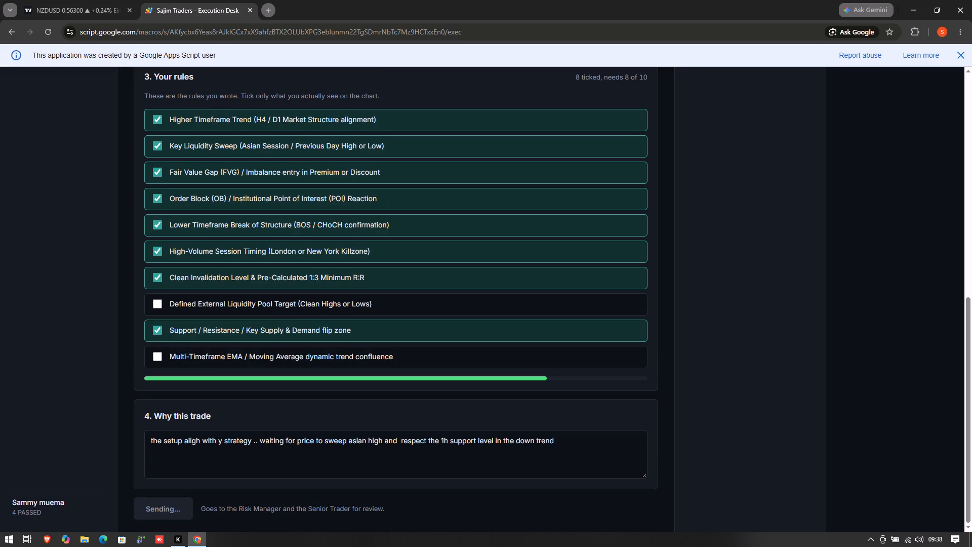
{"action": "left_click", "coordinate": [473, 442]}
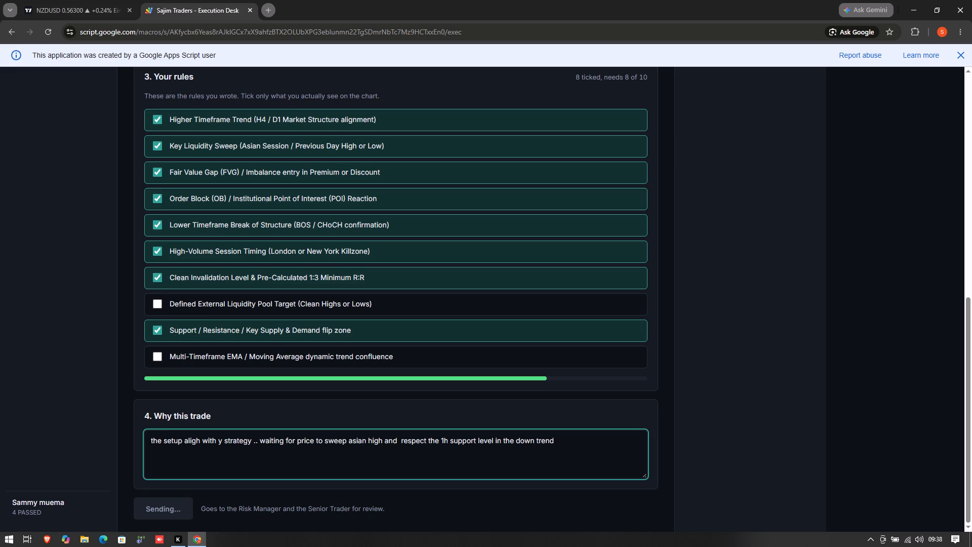
{"action": "left_click", "coordinate": [482, 444]}
Switch to the TradingView chart and deselect the NZDUSD short position drawing.
{"action": "left_click", "coordinate": [85, 7]}
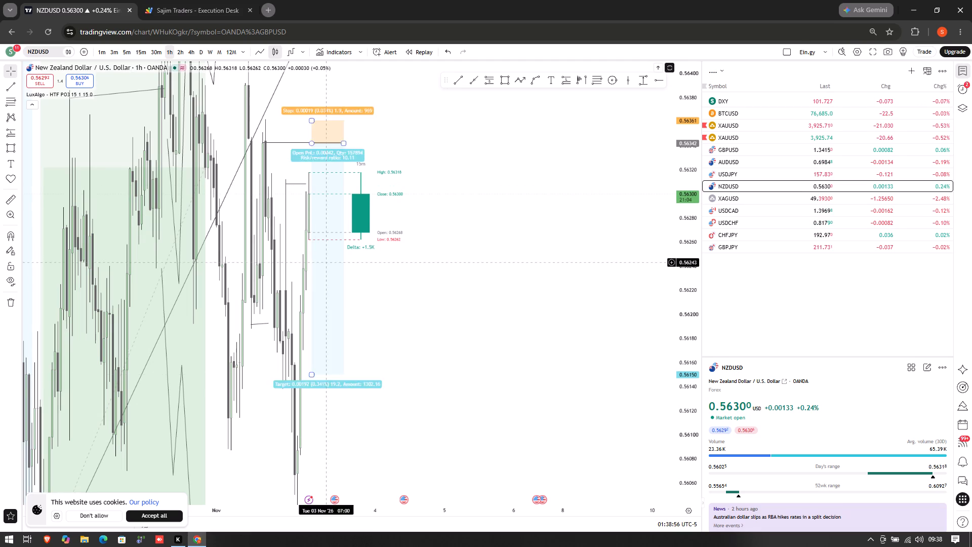
{"action": "left_click_drag", "start_coordinate": [473, 386], "coordinate": [488, 380]}
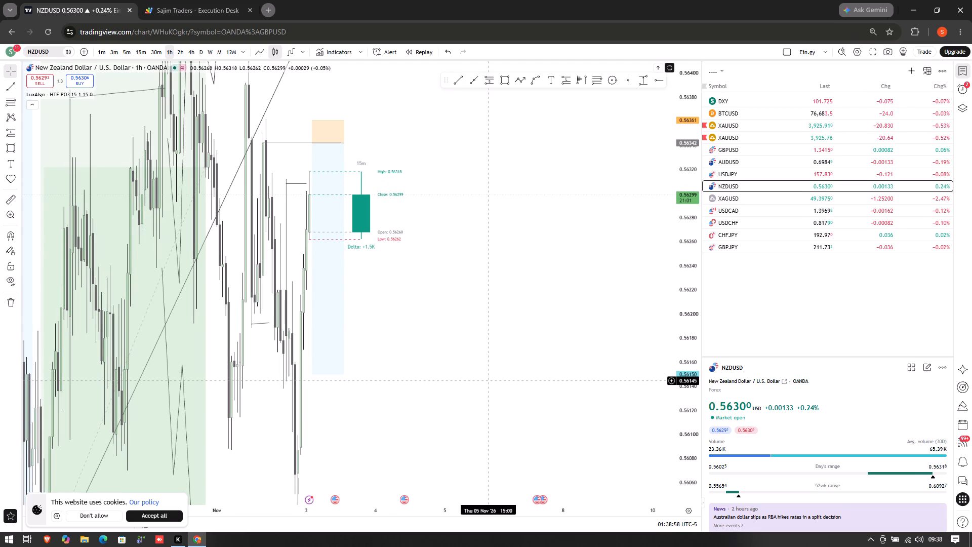
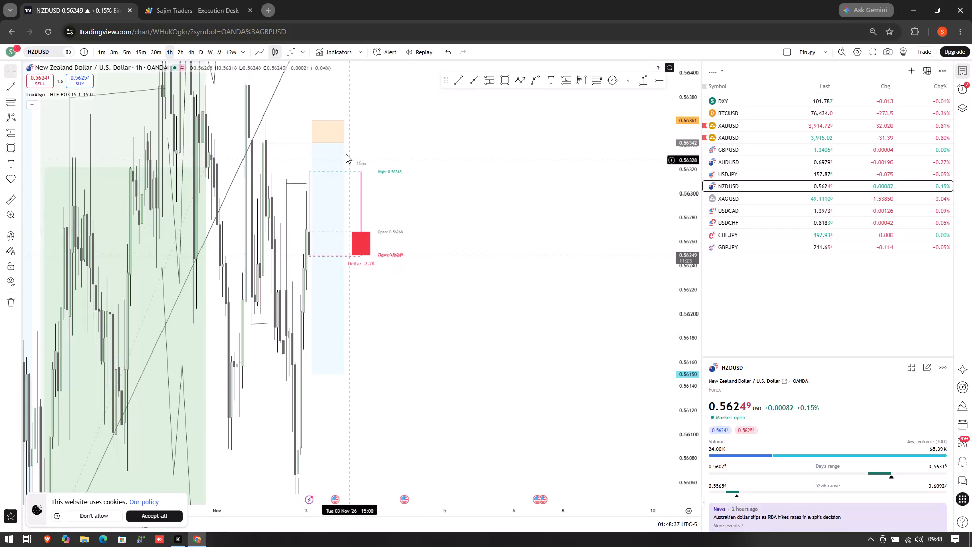
Widen the NZDUSD short position drawing so its end time reaches about Wed 04 Nov '26 14:00, leaving its price levels as they are.
{"action": "left_click_drag", "start_coordinate": [344, 141], "coordinate": [417, 141]}
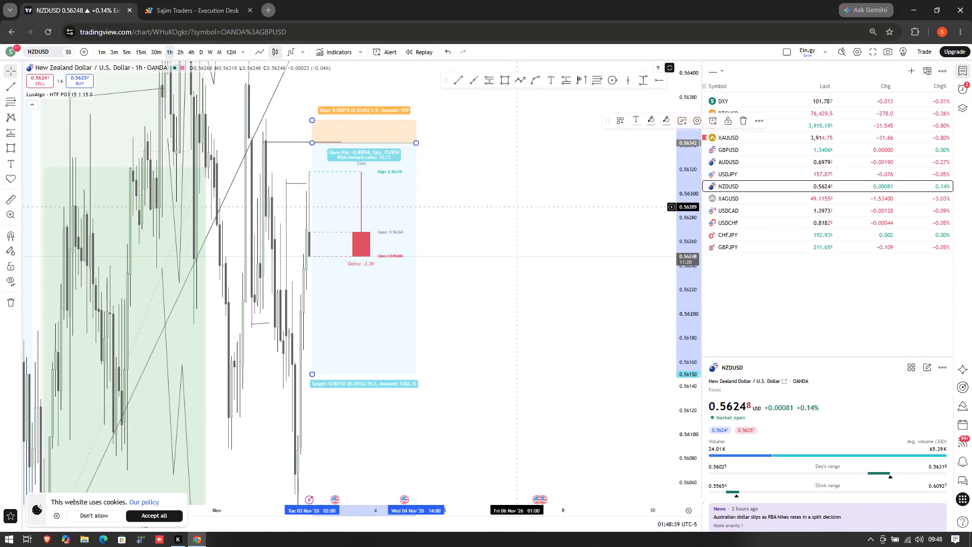
{"action": "left_click", "coordinate": [518, 207]}
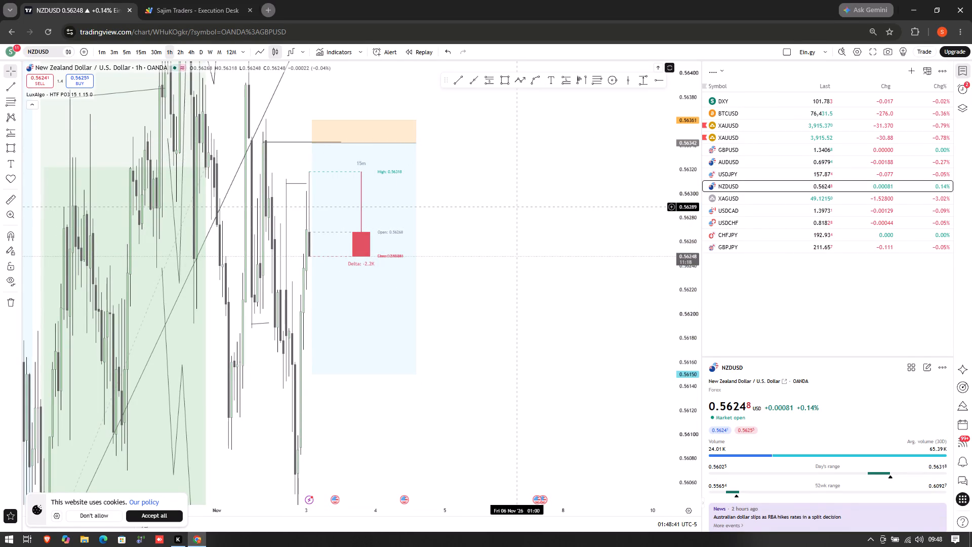
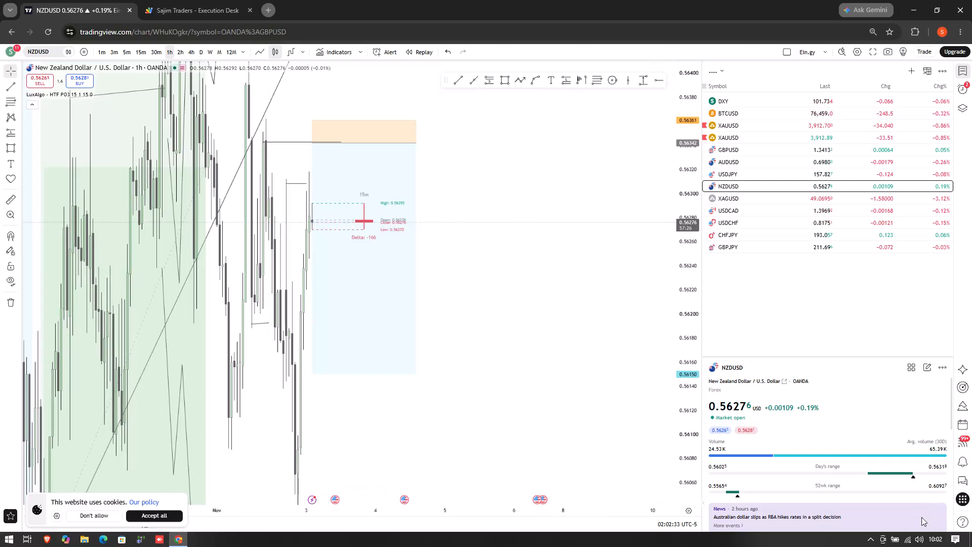
Reveal the hidden background app icons in the Windows system tray.
{"action": "left_click", "coordinate": [875, 543]}
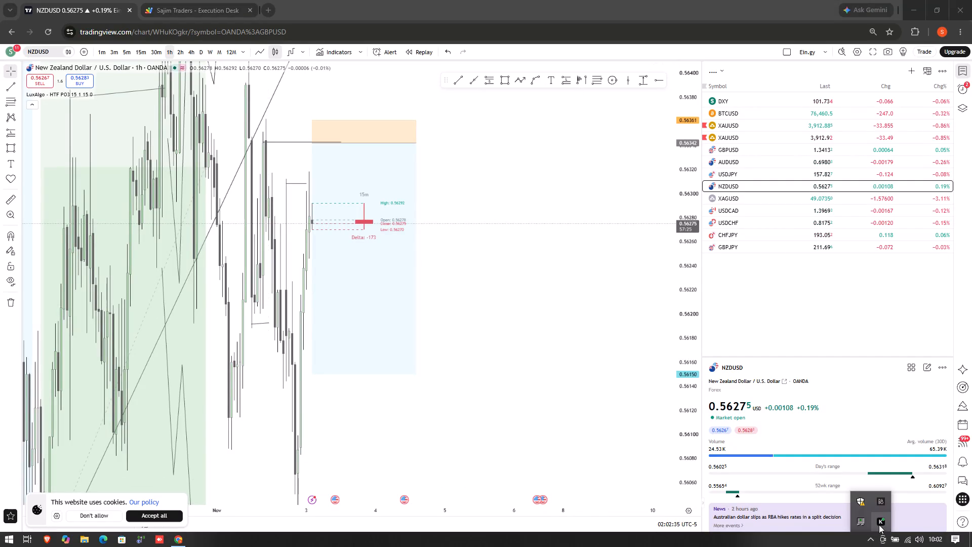